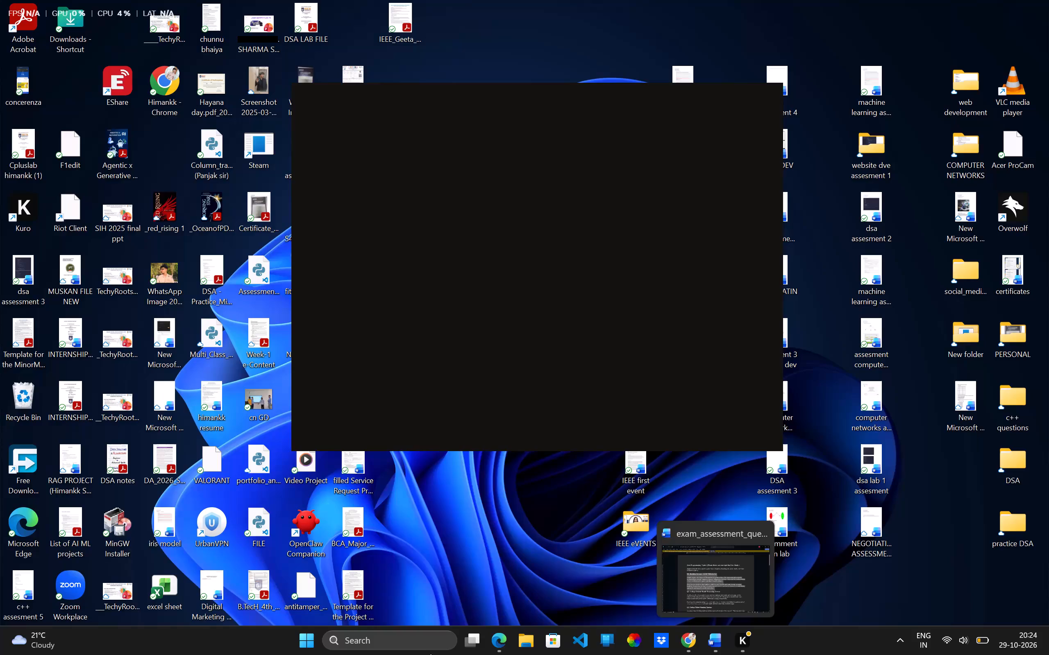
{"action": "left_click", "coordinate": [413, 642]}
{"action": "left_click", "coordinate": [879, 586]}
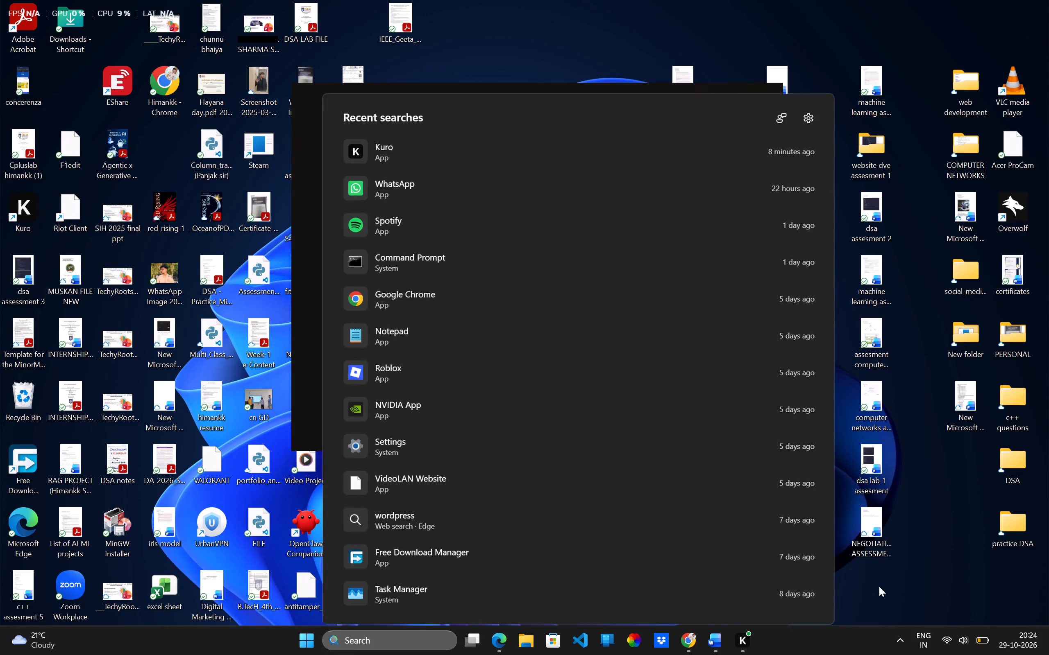
Create a new Microsoft Word document on the desktop named "Java Assesment 3".
{"action": "right_click", "coordinate": [945, 514]}
{"action": "right_click", "coordinate": [926, 471]}
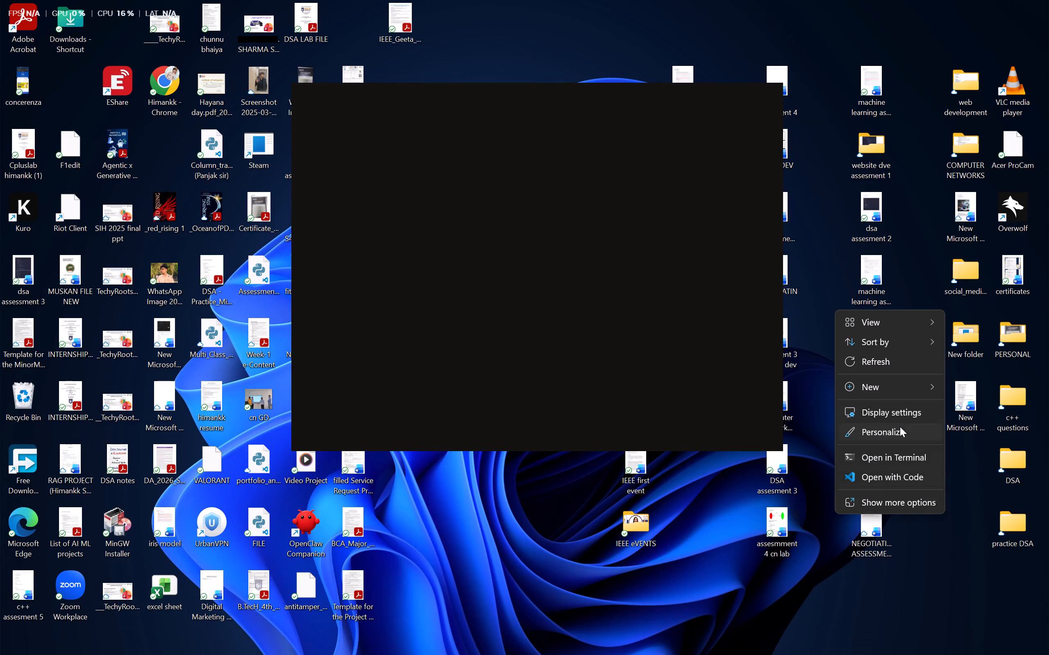
{"action": "left_click", "coordinate": [879, 383]}
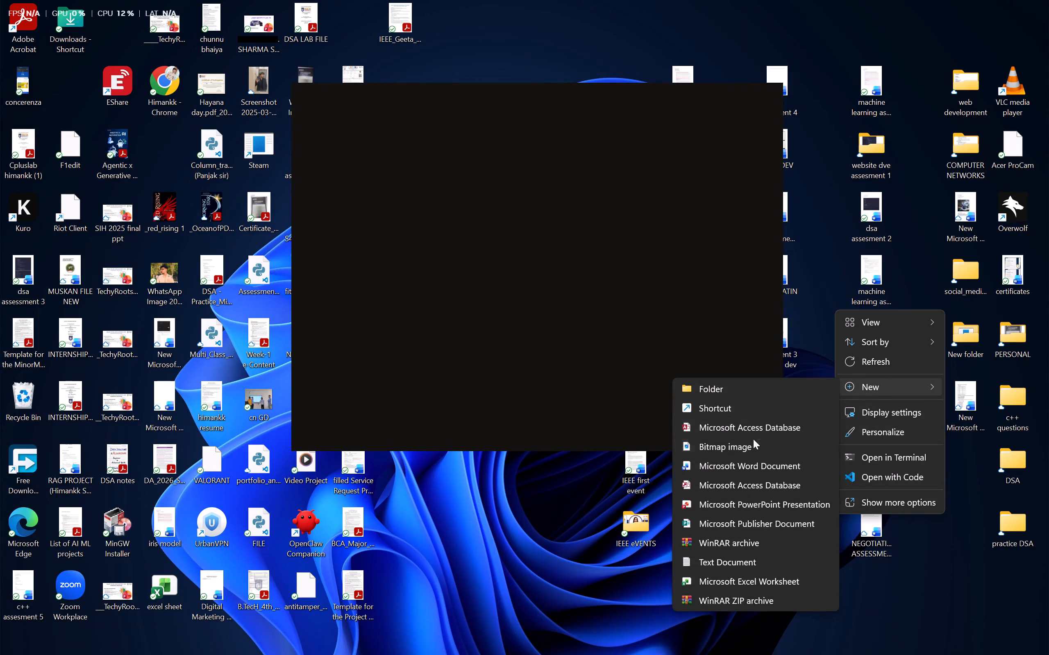
{"action": "left_click", "coordinate": [753, 461]}
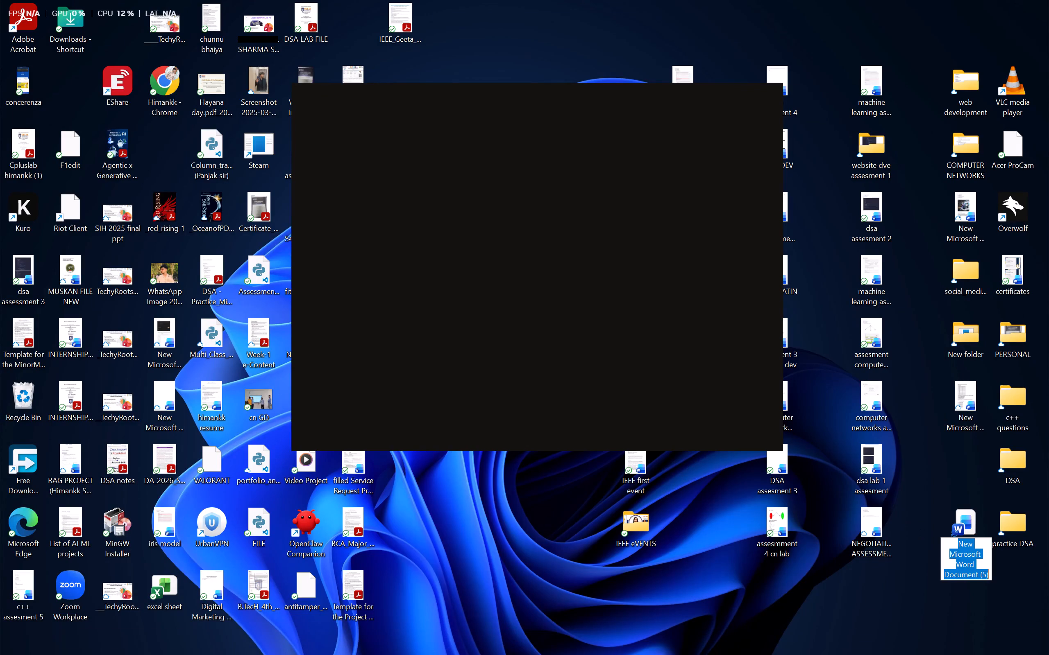
{"action": "key", "text": "BackSpace"}
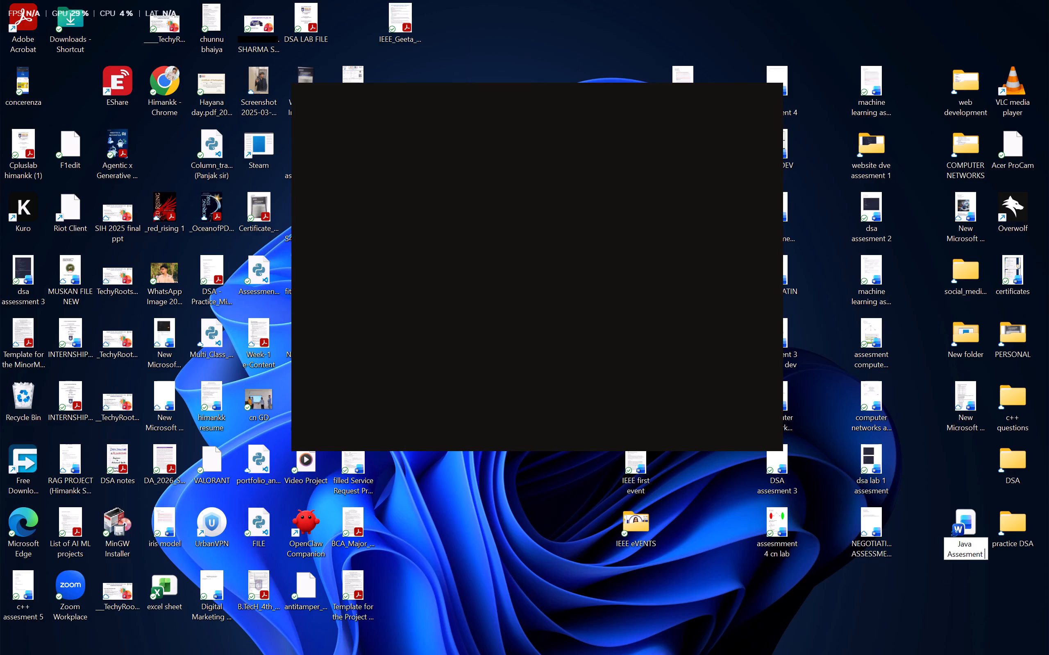
{"action": "key", "text": "Return"}
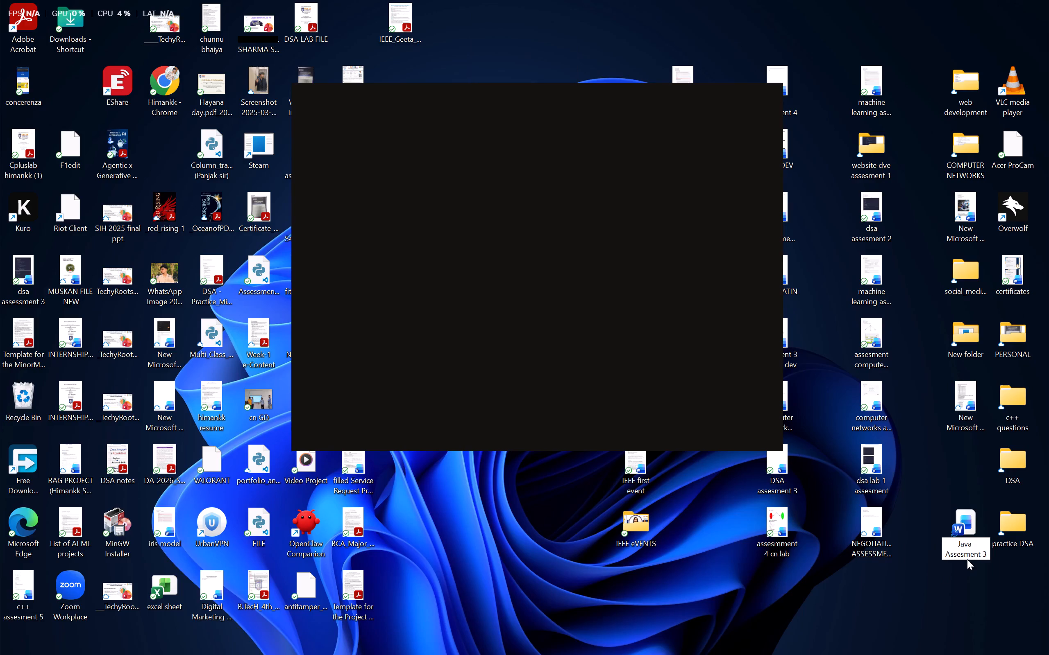
Open the Java Assesment 3 document in Word and paste the copied Q1 Banking System – ATM Withdrawal question, followed by a new line.
{"action": "double_click", "coordinate": [962, 522]}
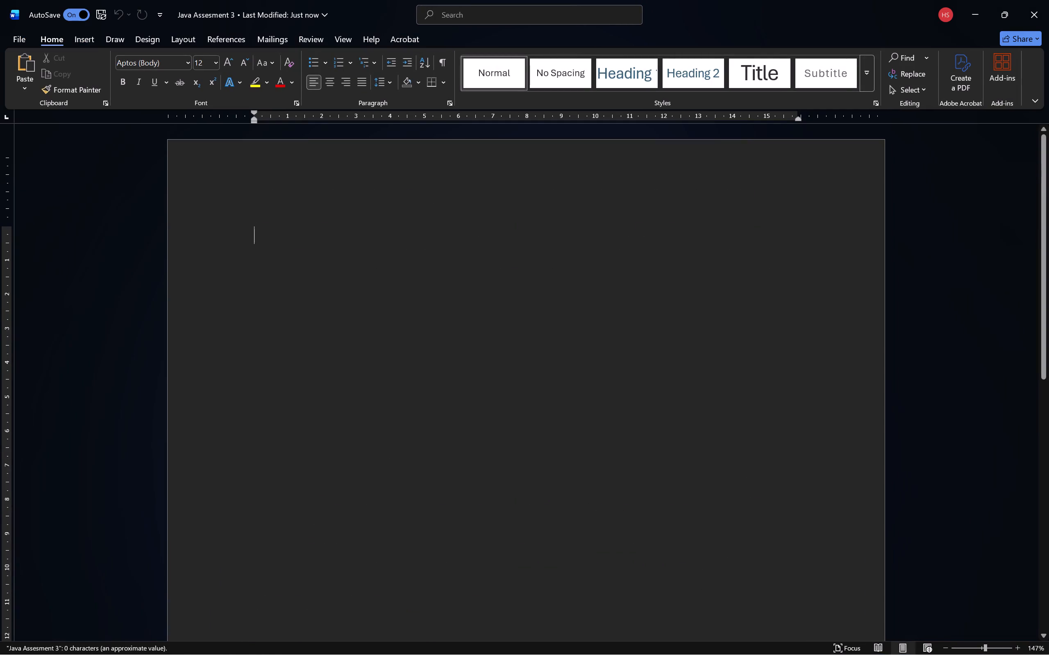
{"action": "key", "text": "ctrl+v"}
{"action": "left_click", "coordinate": [565, 431]}
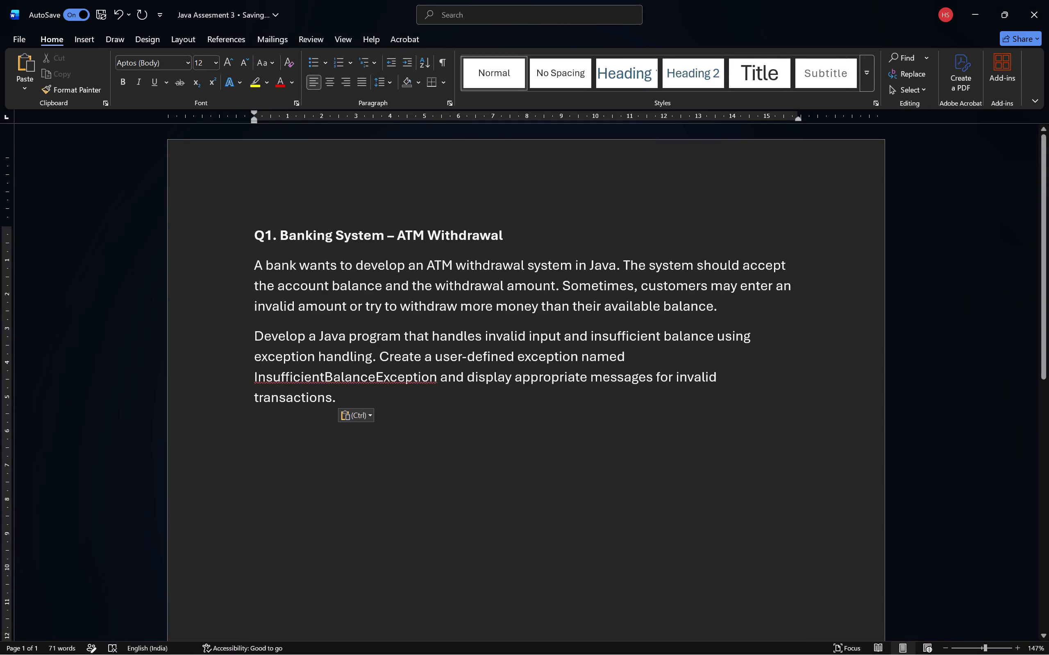
{"action": "key", "text": "Return"}
Check the Assessment 3 page in Chrome and reopen its downloaded exam_assessment_questions document in Word.
{"action": "key", "text": "alt+Tab"}
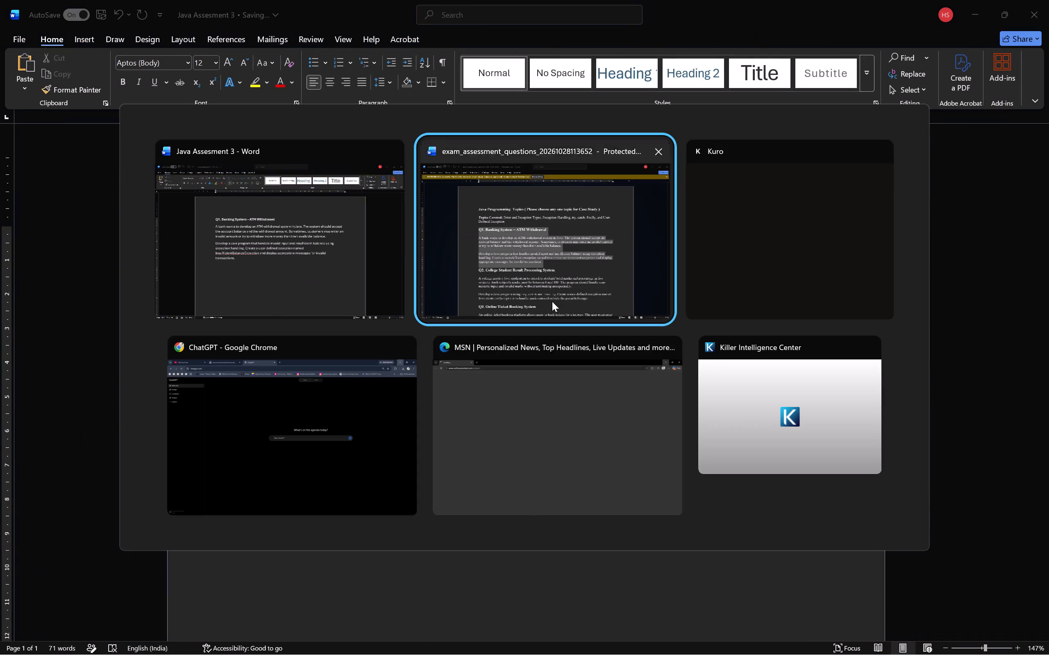
{"action": "left_click", "coordinate": [688, 641]}
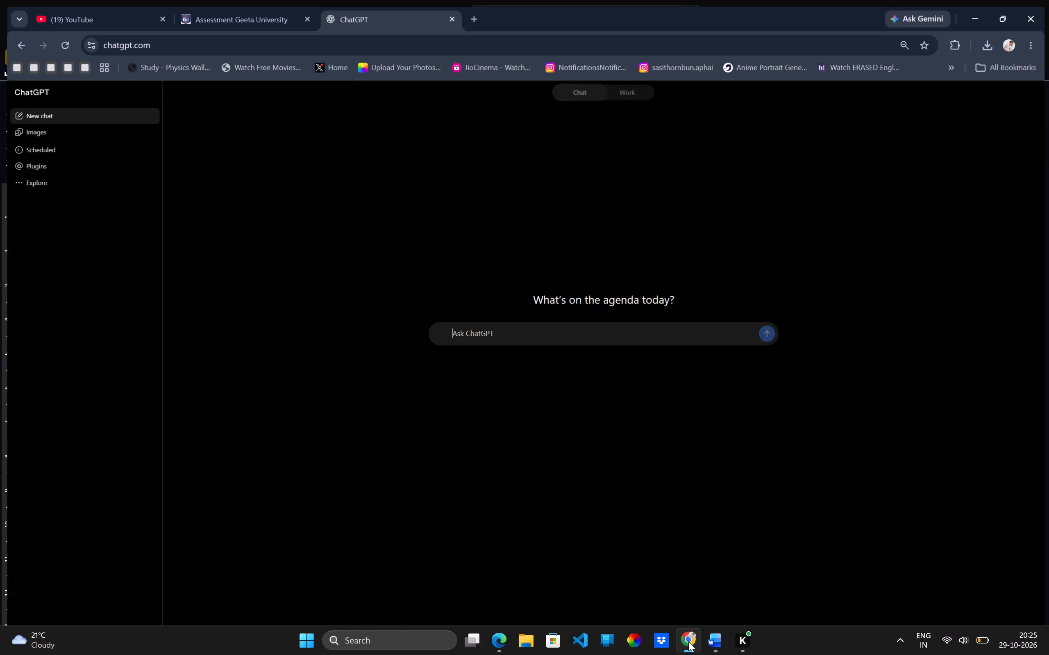
{"action": "left_click", "coordinate": [247, 0]}
{"action": "scroll", "coordinate": [491, 307], "scroll_direction": "down", "scroll_amount": 2}
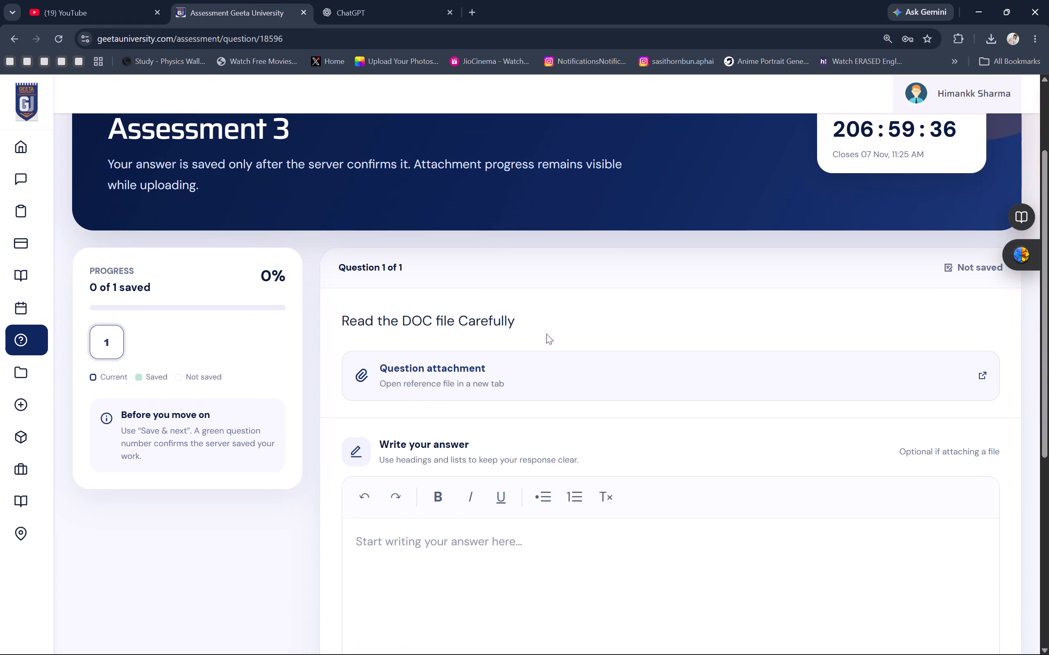
{"action": "left_click", "coordinate": [994, 33]}
{"action": "left_click", "coordinate": [892, 93]}
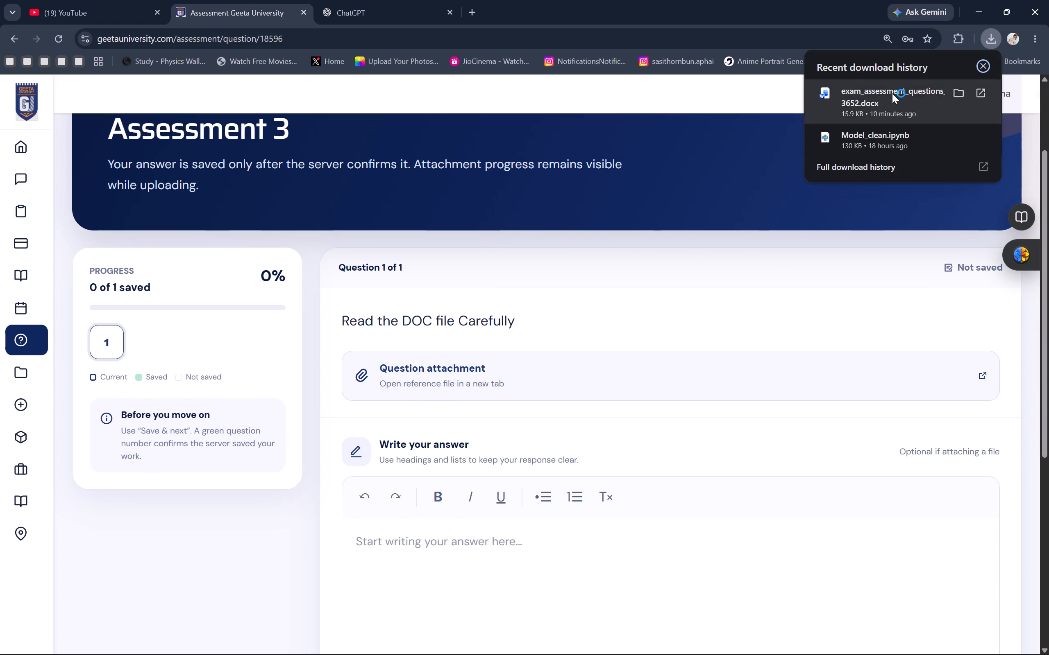
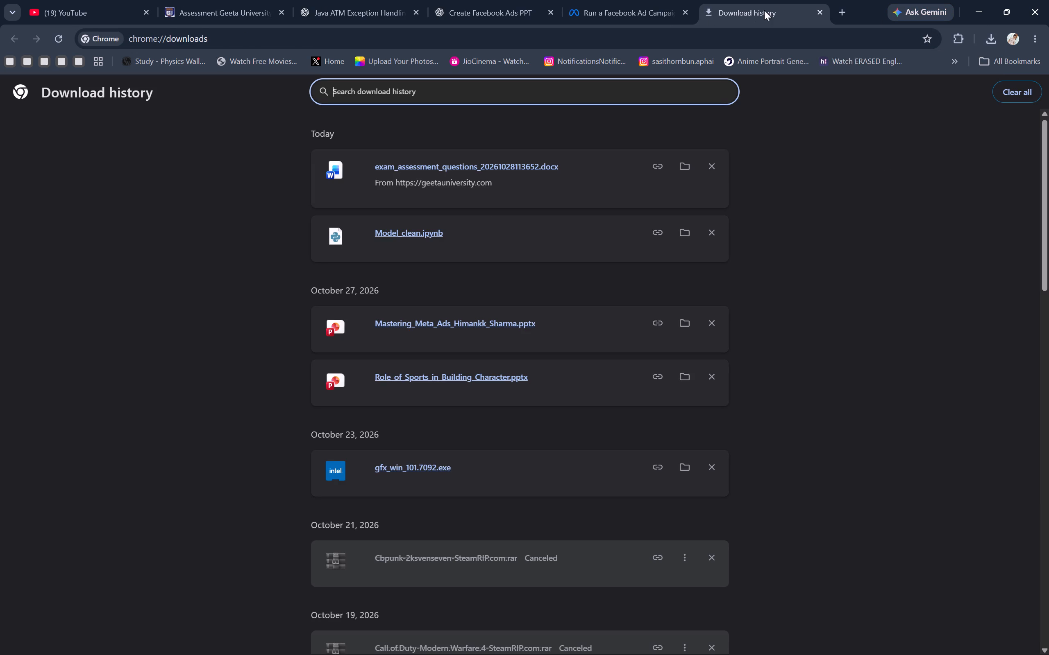
Open the Canva website in a new browser tab.
{"action": "left_click", "coordinate": [841, 6]}
{"action": "type", "text": "canva"}
{"action": "key", "text": "Return"}
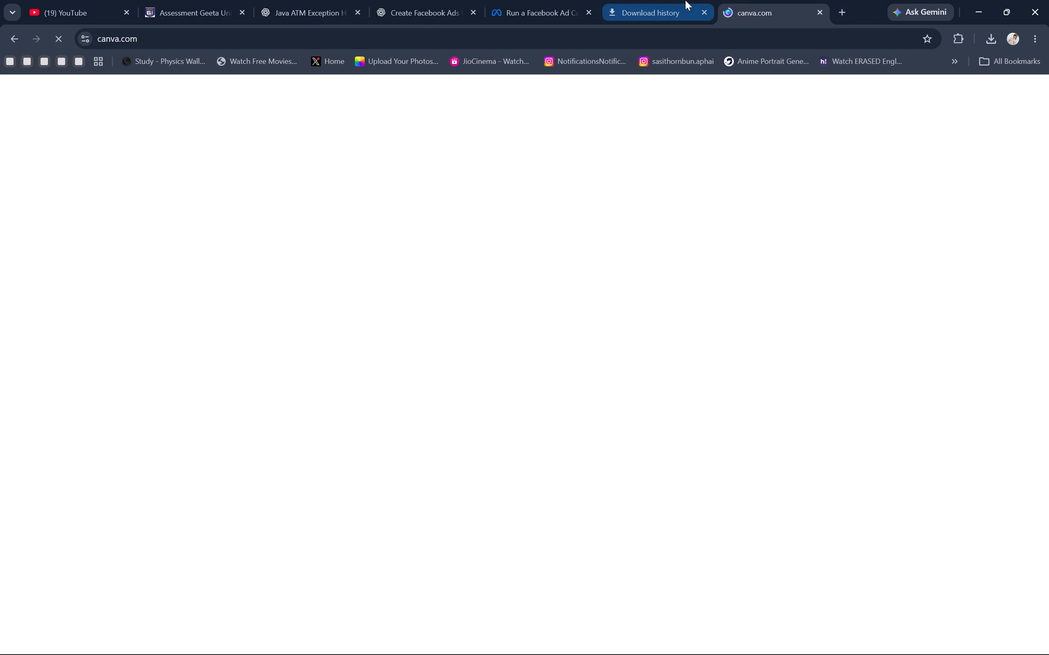
{"action": "left_click", "coordinate": [685, 0]}
{"action": "left_click", "coordinate": [746, 0]}
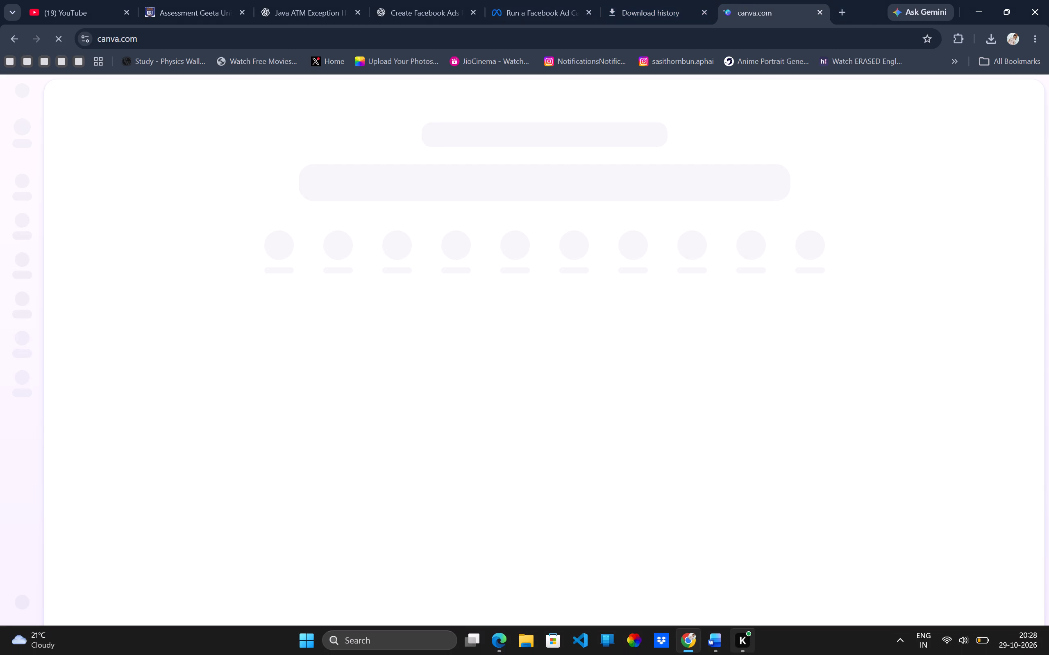
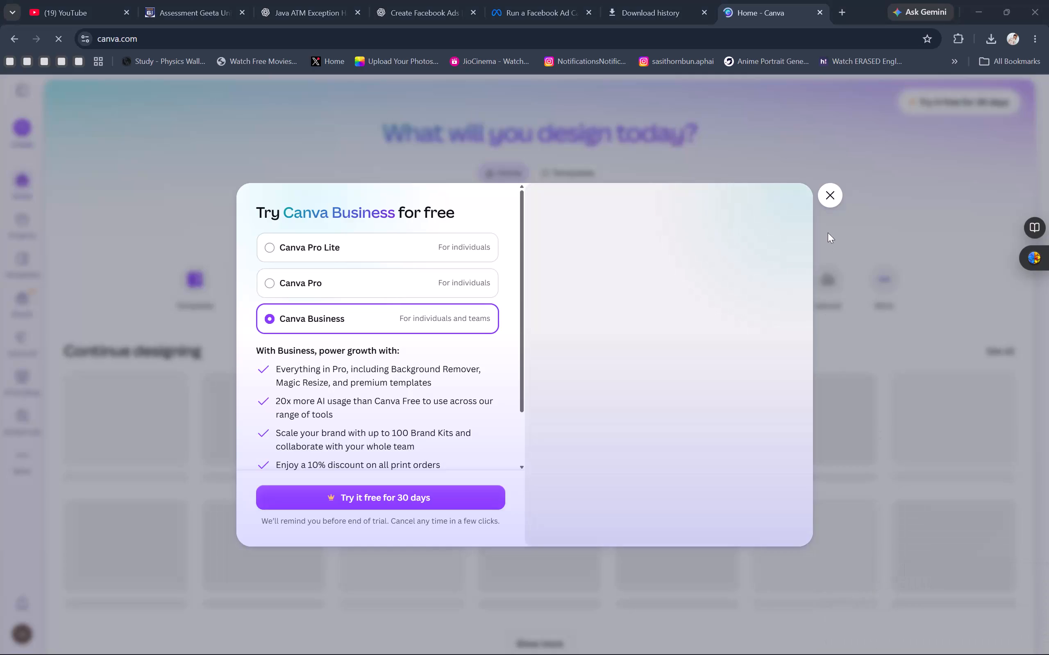
Dismiss the Canva Business trial offer and upload the Mastering Meta Ads PPTX file to Canva.
{"action": "left_click", "coordinate": [824, 191]}
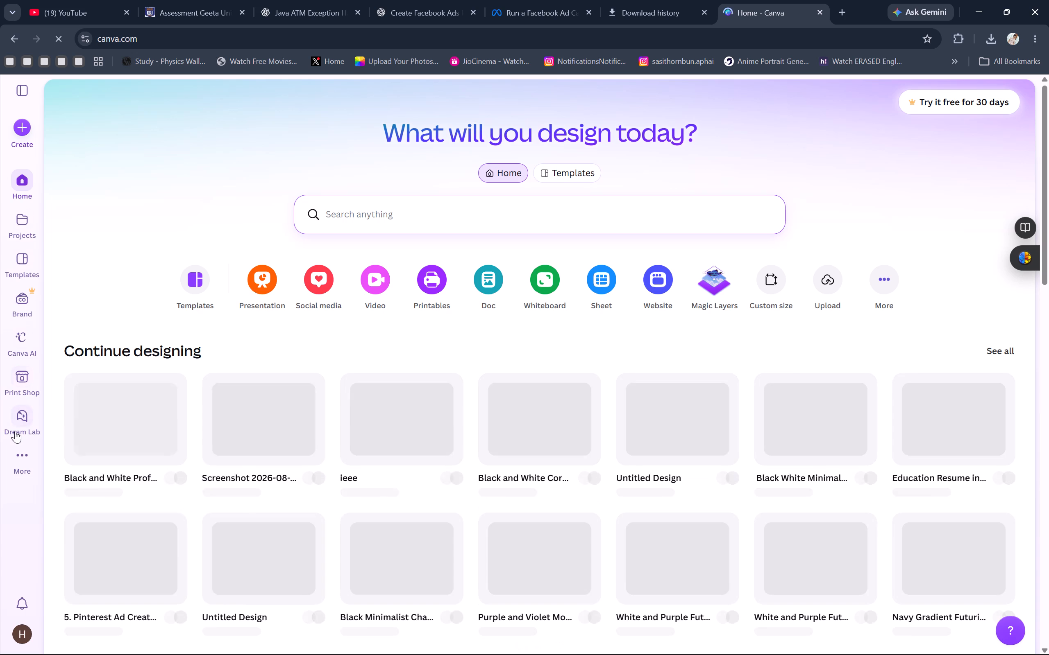
{"action": "left_click", "coordinate": [24, 462]}
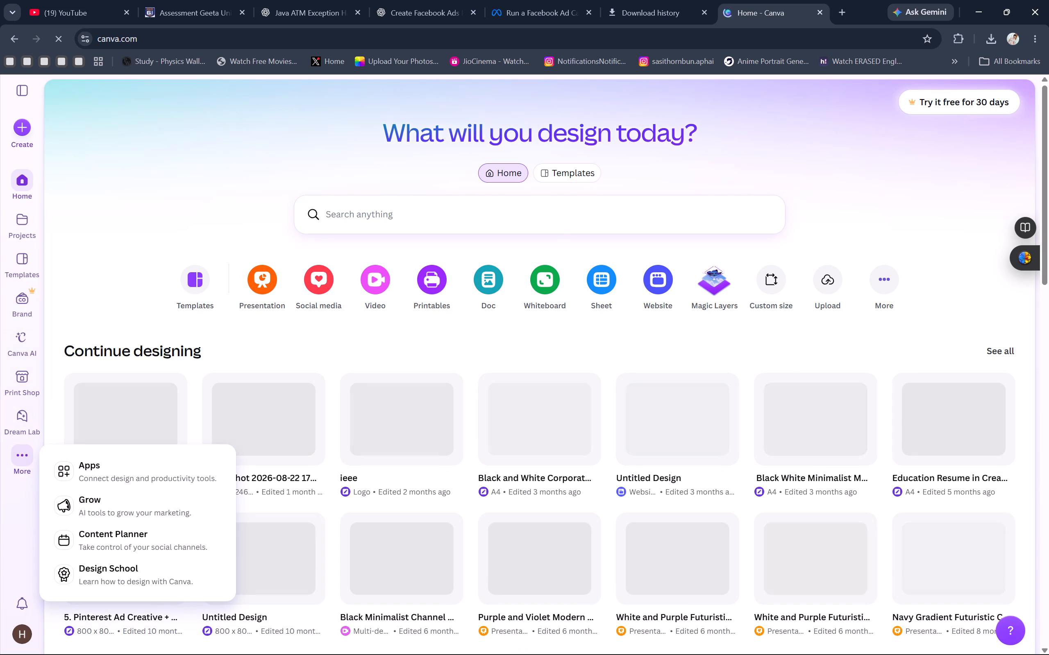
{"action": "left_click", "coordinate": [829, 282]}
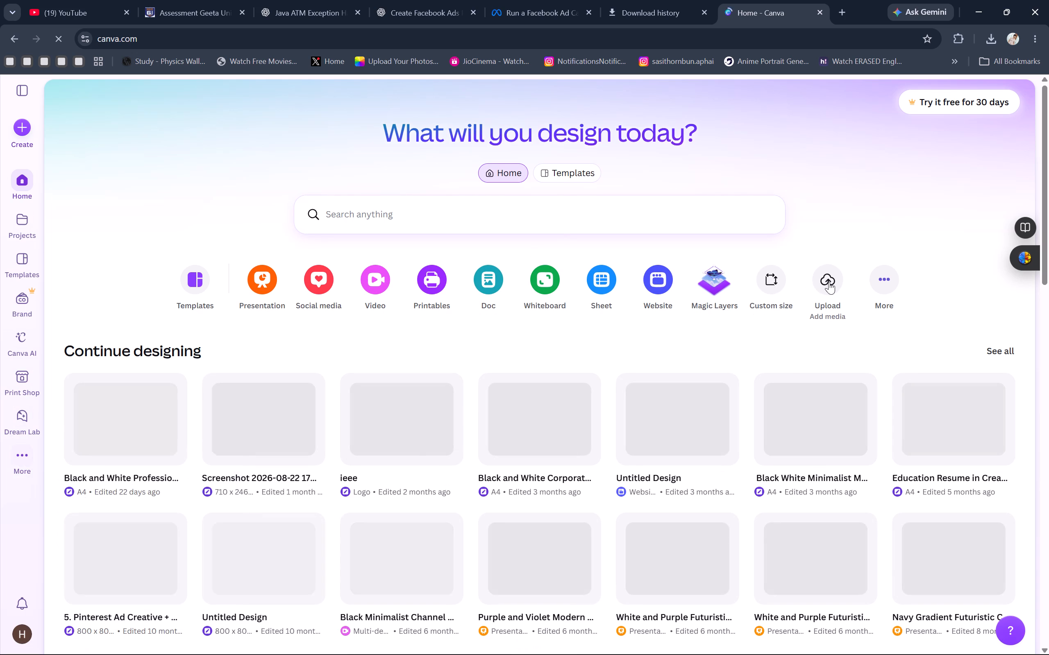
{"action": "left_click", "coordinate": [828, 275]}
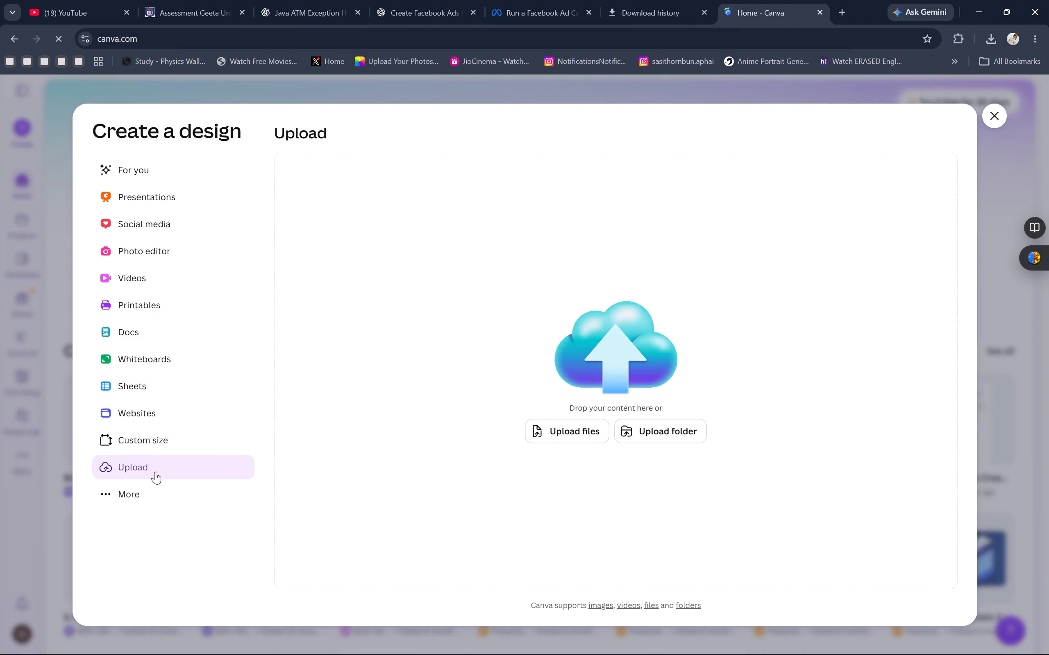
{"action": "left_click", "coordinate": [570, 433]}
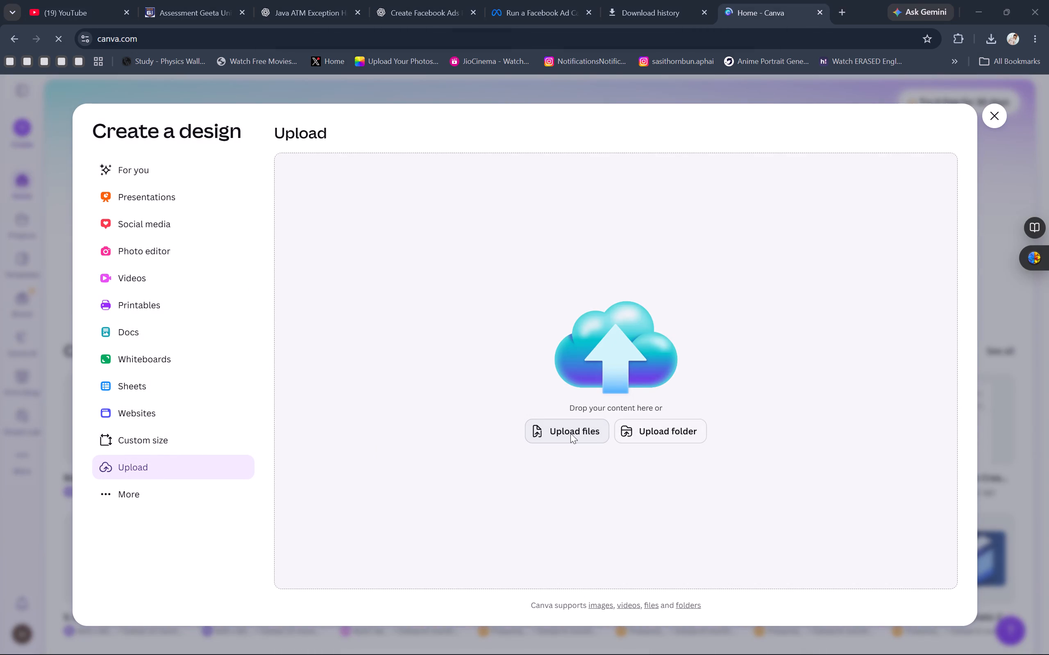
Choose the Mastering Meta Ads presentation from the Downloads folder and upload it to Canva.
{"action": "scroll", "coordinate": [61, 171], "scroll_direction": "up", "scroll_amount": 4}
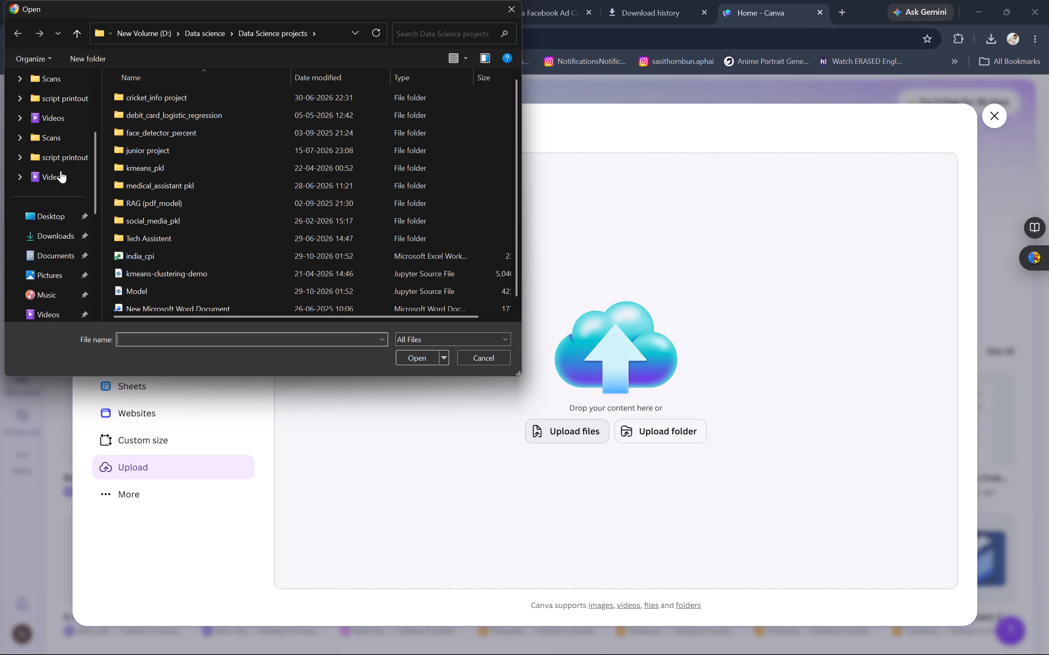
{"action": "scroll", "coordinate": [61, 171], "scroll_direction": "up", "scroll_amount": 6}
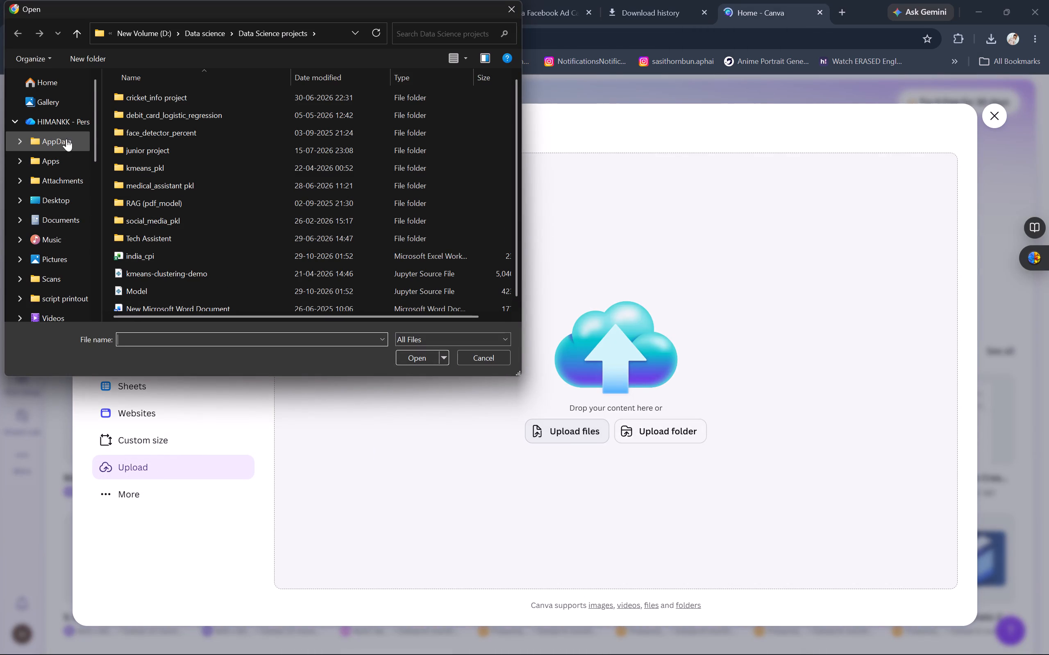
{"action": "scroll", "coordinate": [69, 234], "scroll_direction": "down", "scroll_amount": 1}
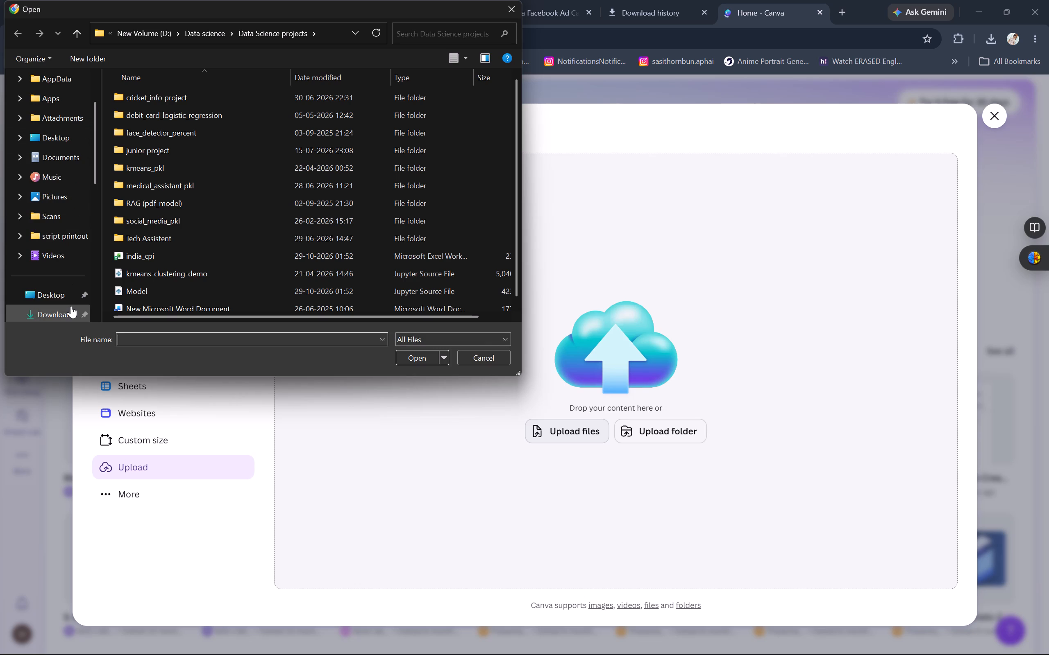
{"action": "left_click", "coordinate": [71, 306]}
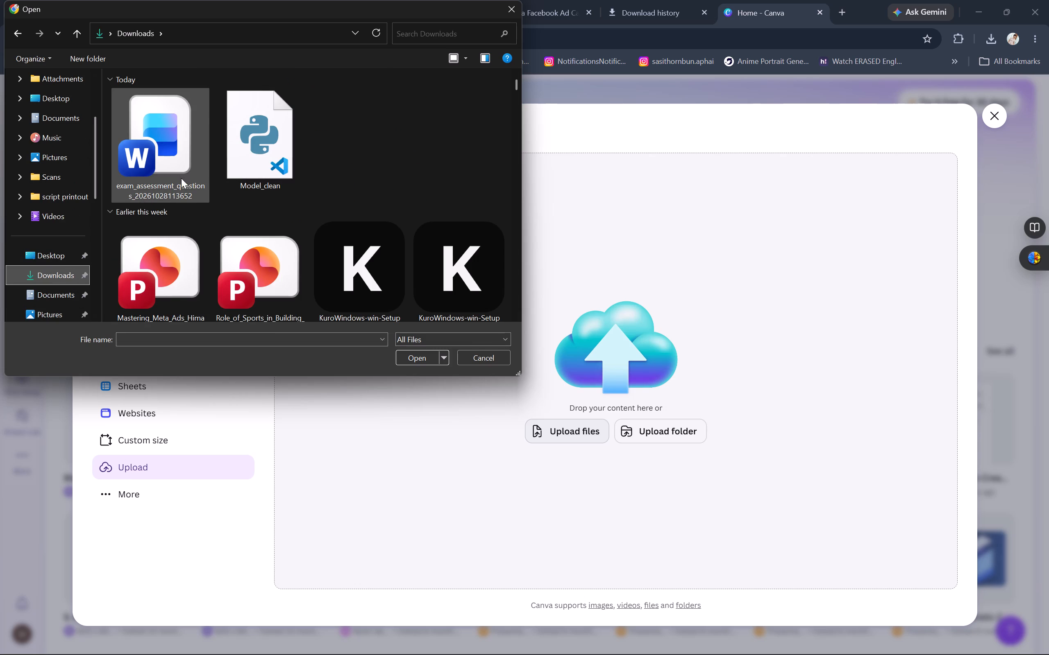
{"action": "scroll", "coordinate": [337, 176], "scroll_direction": "down", "scroll_amount": 1}
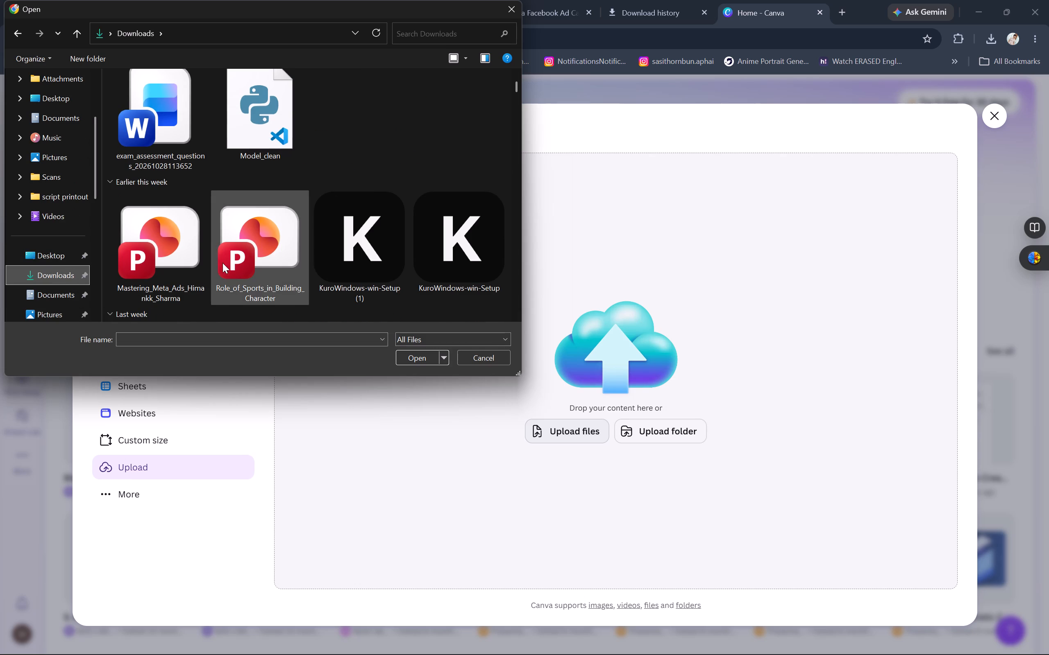
{"action": "left_click", "coordinate": [178, 267]}
{"action": "left_click", "coordinate": [411, 361]}
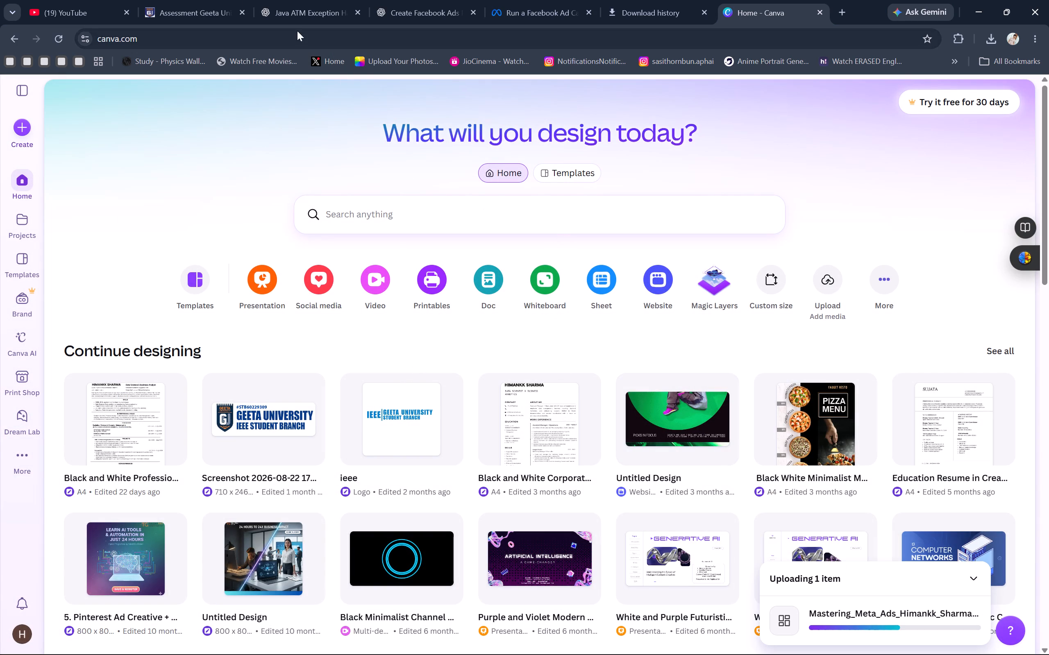
Review the Facebook Ads PPT question on the Geeta University assessment page and return to the Canva home page.
{"action": "left_click", "coordinate": [225, 0]}
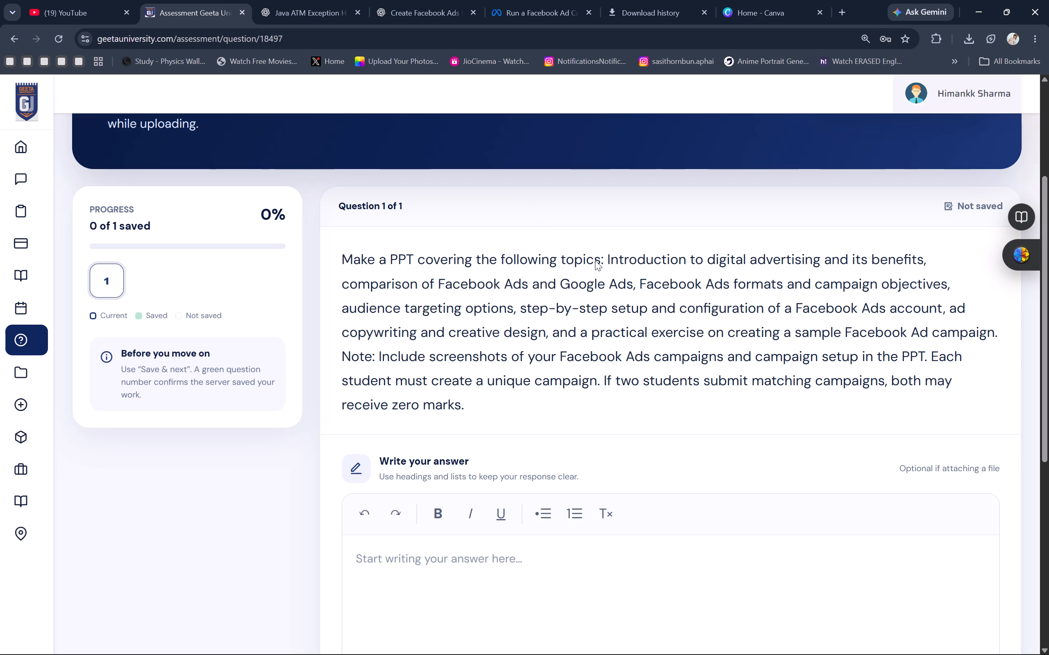
{"action": "left_click", "coordinate": [785, 0]}
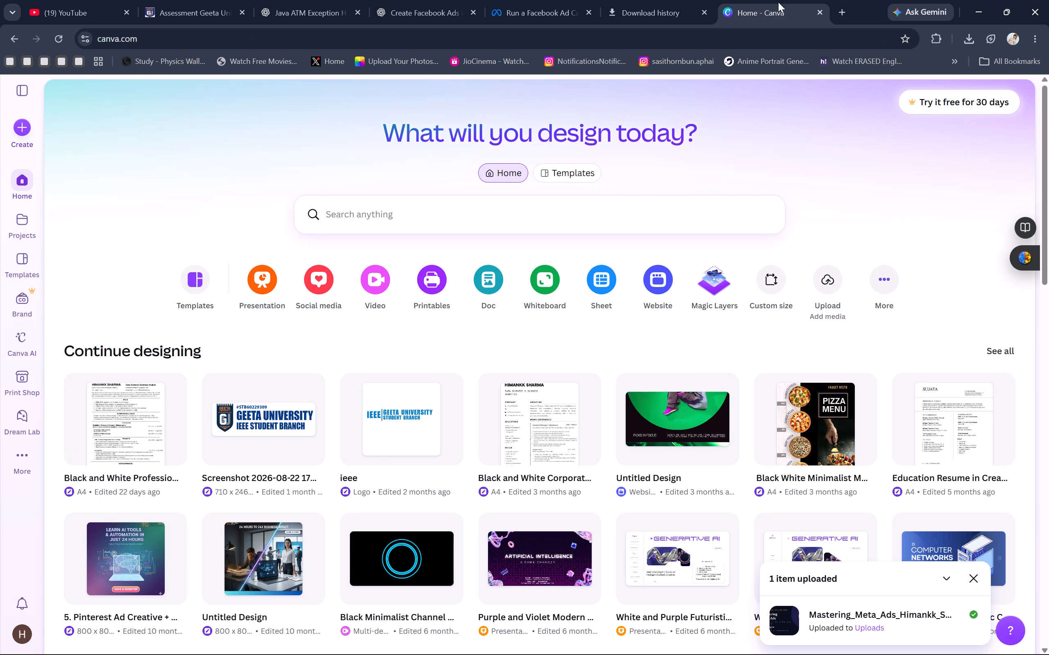
Open the uploaded Mastering Meta Ads presentation for editing.
{"action": "left_click", "coordinate": [870, 614]}
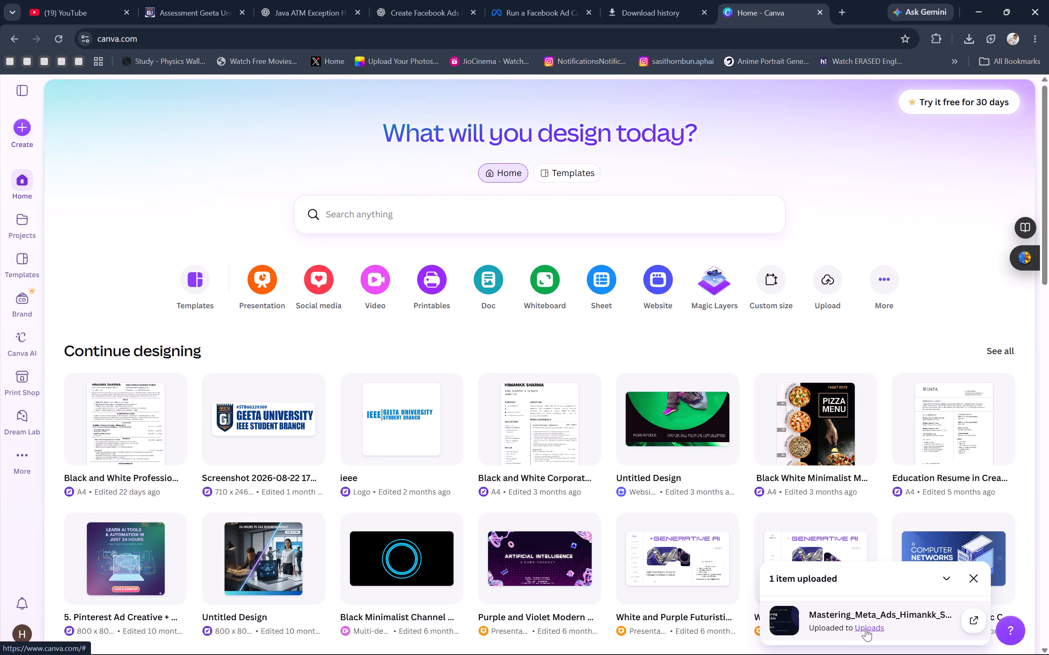
{"action": "left_click", "coordinate": [974, 625]}
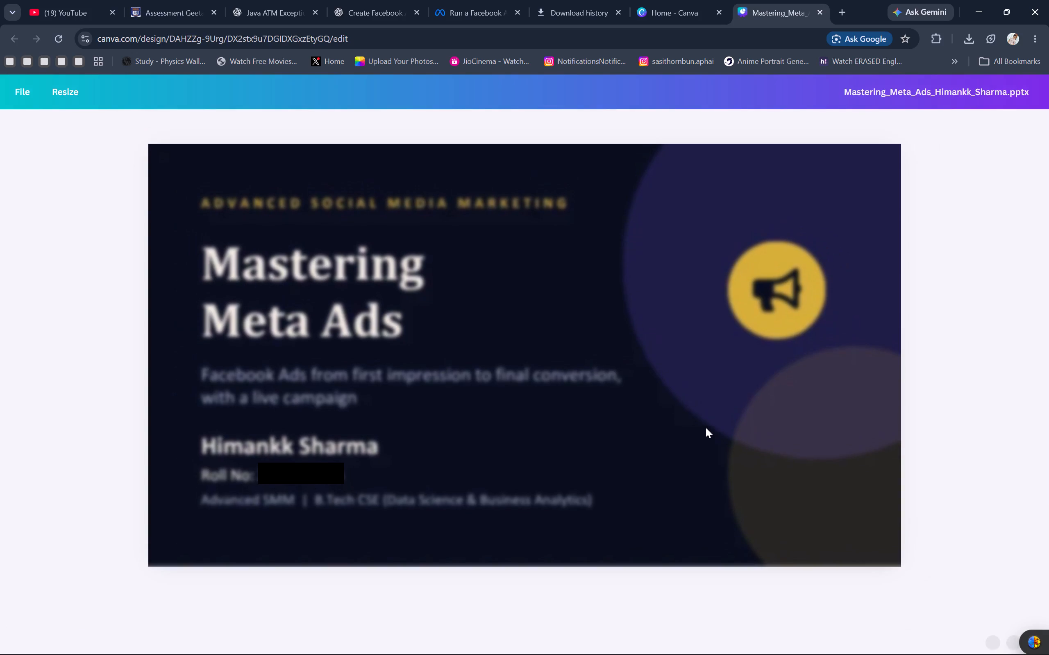
{"action": "left_click", "coordinate": [807, 185]}
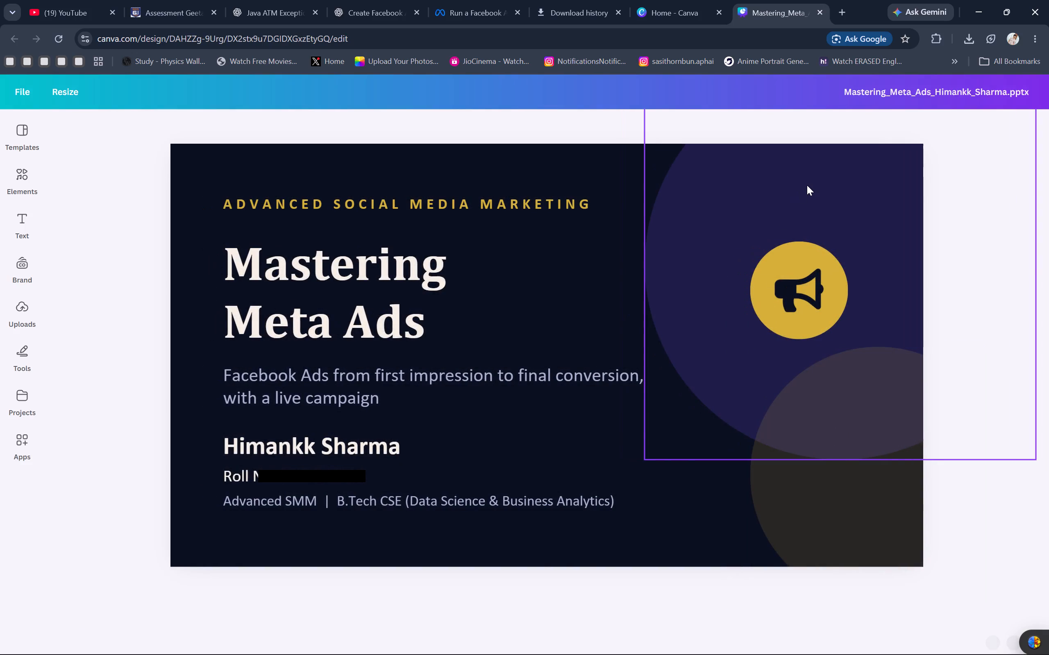
{"action": "left_click", "coordinate": [993, 518]}
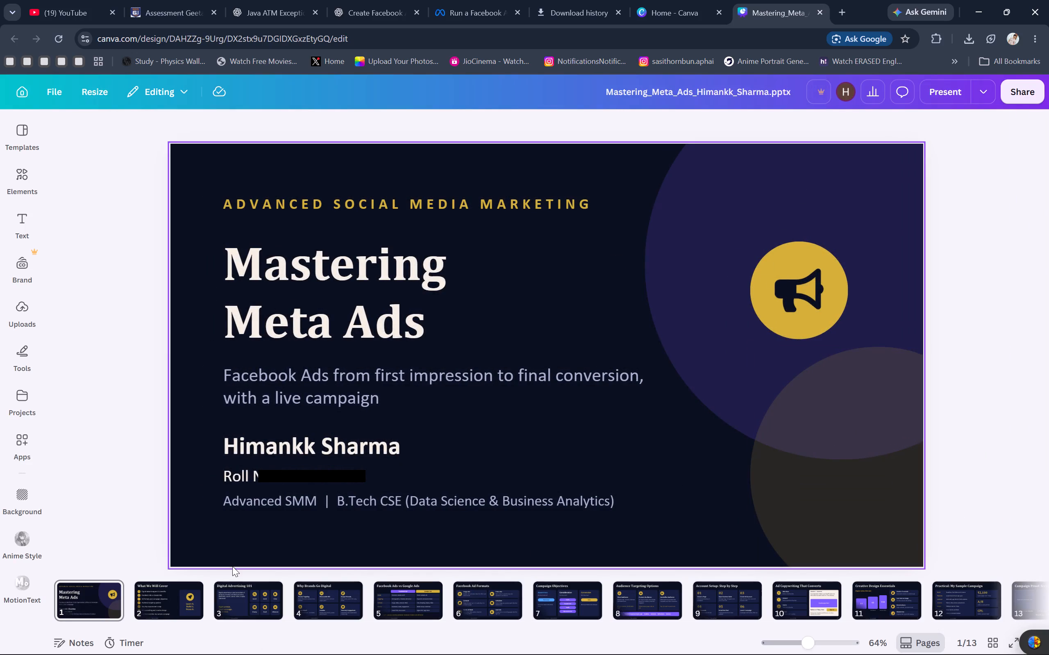
Skim the opening slides of the Mastering Meta Ads presentation and return to the title slide.
{"action": "key", "text": "Right"}
{"action": "key", "text": "Right"}
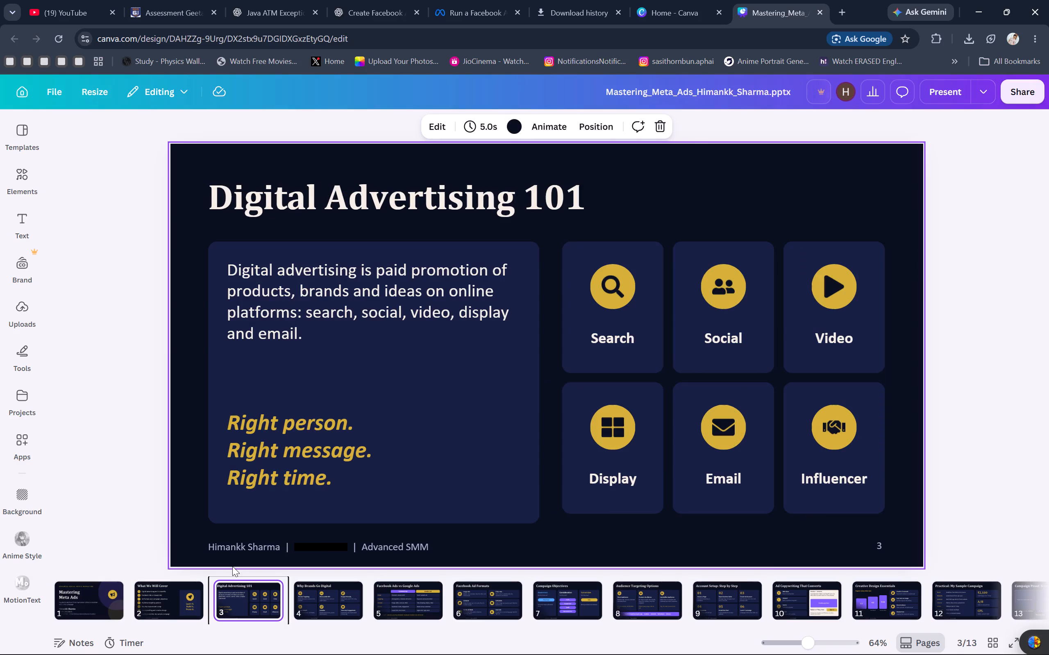
{"action": "key", "text": "Right"}
{"action": "key", "text": "Right"}
{"action": "key", "text": "Left"}
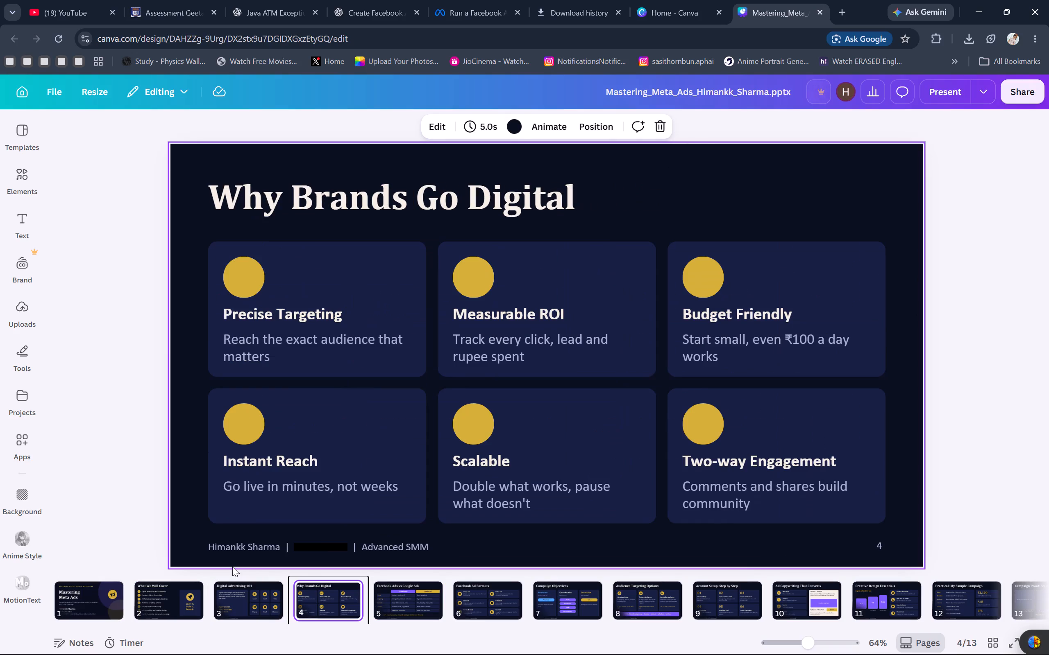
{"action": "key", "text": "Right"}
{"action": "key", "text": "Left"}
{"action": "key", "text": "Left"}
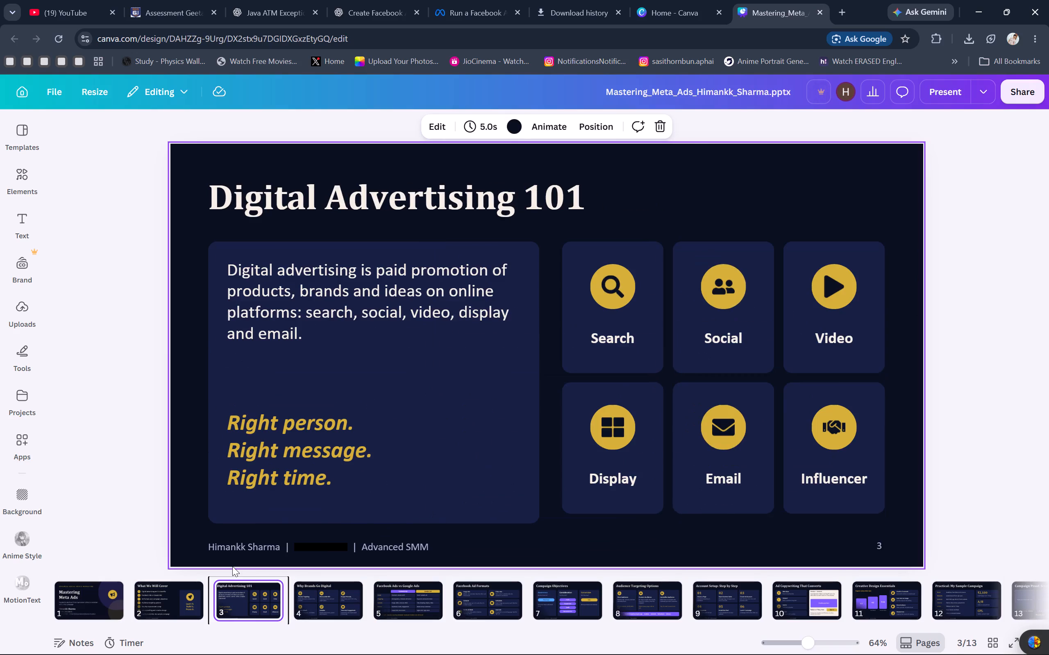
{"action": "key", "text": "Left"}
{"action": "key", "text": "Right"}
{"action": "key", "text": "Right"}
{"action": "key", "text": "Right"}
{"action": "key", "text": "Right"}
{"action": "key", "text": "Right"}
{"action": "key", "text": "Right"}
{"action": "key", "text": "Right"}
{"action": "key", "text": "Right"}
{"action": "key", "text": "Right"}
{"action": "key", "text": "Right"}
{"action": "key", "text": "Right"}
{"action": "key", "text": "Right"}
{"action": "key", "text": "Right"}
{"action": "key", "text": "Right"}
{"action": "key", "text": "Right"}
{"action": "key", "text": "Right"}
{"action": "key", "text": "Right"}
{"action": "key", "text": "Right"}
{"action": "key", "text": "Right"}
{"action": "key", "text": "Right"}
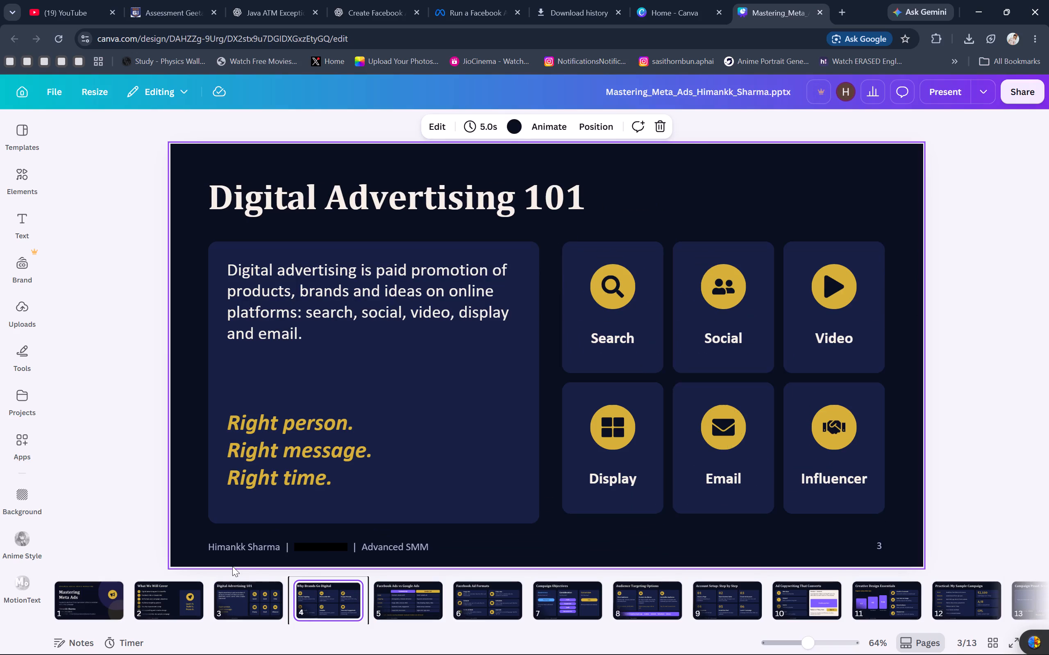
{"action": "key", "text": "Left"}
{"action": "key", "text": "Left"}
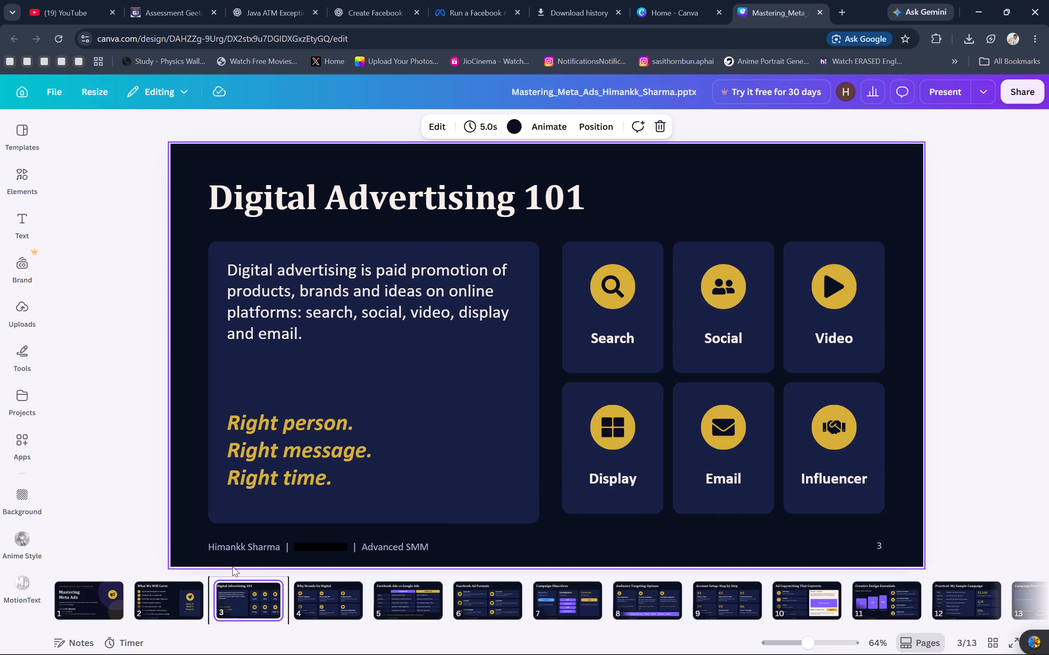
{"action": "key", "text": "Left"}
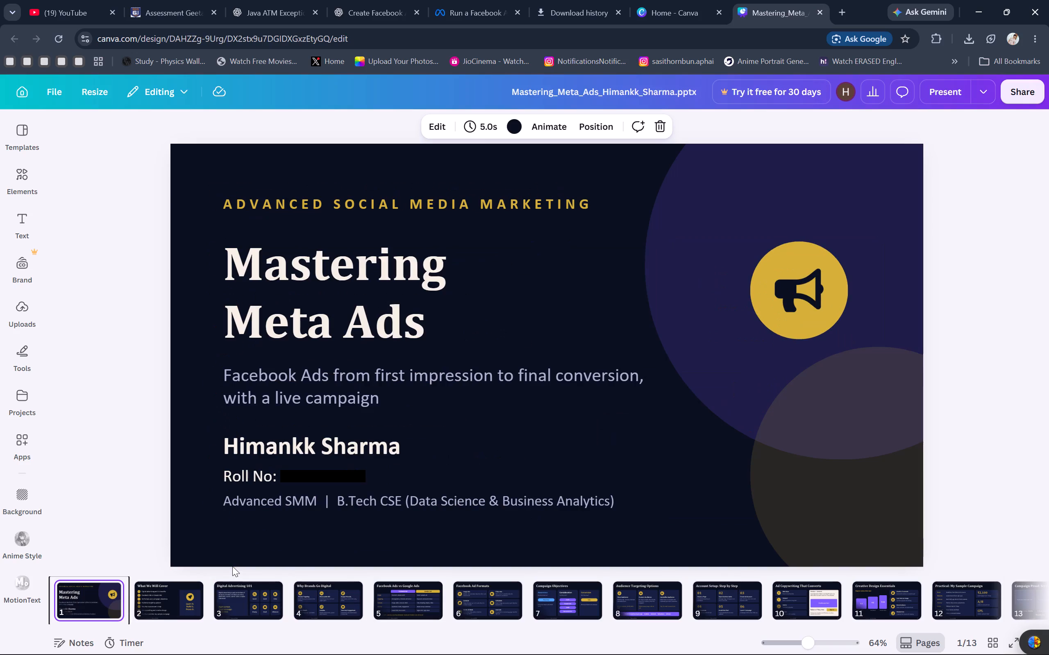
Review the slides in order from What We Will Cover to Ad Copywriting That Converts.
{"action": "key", "text": "Right"}
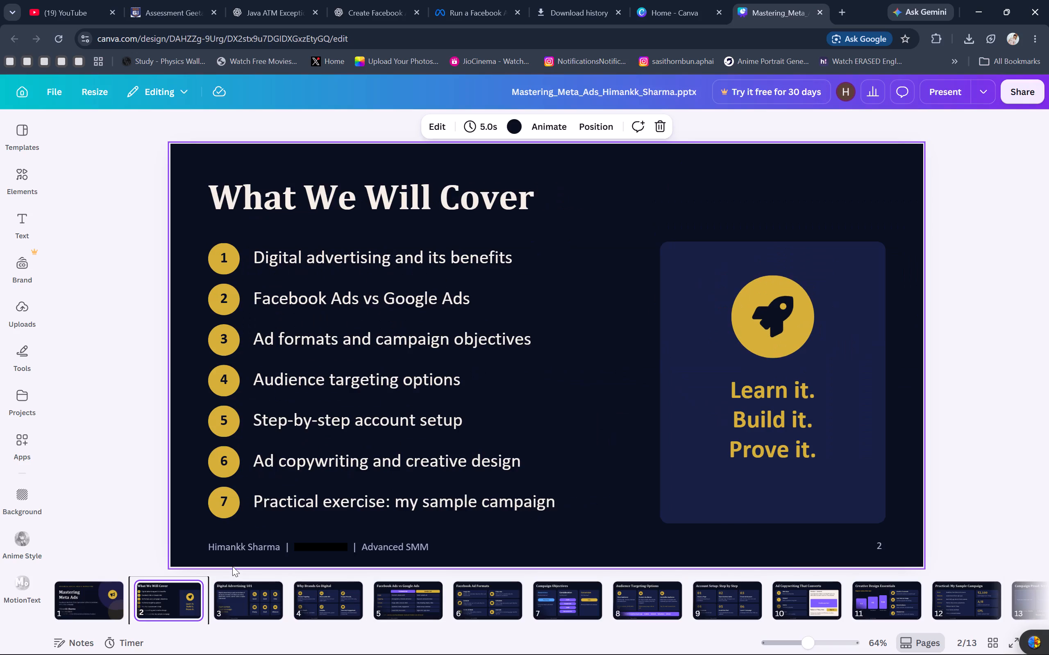
{"action": "key", "text": "Right"}
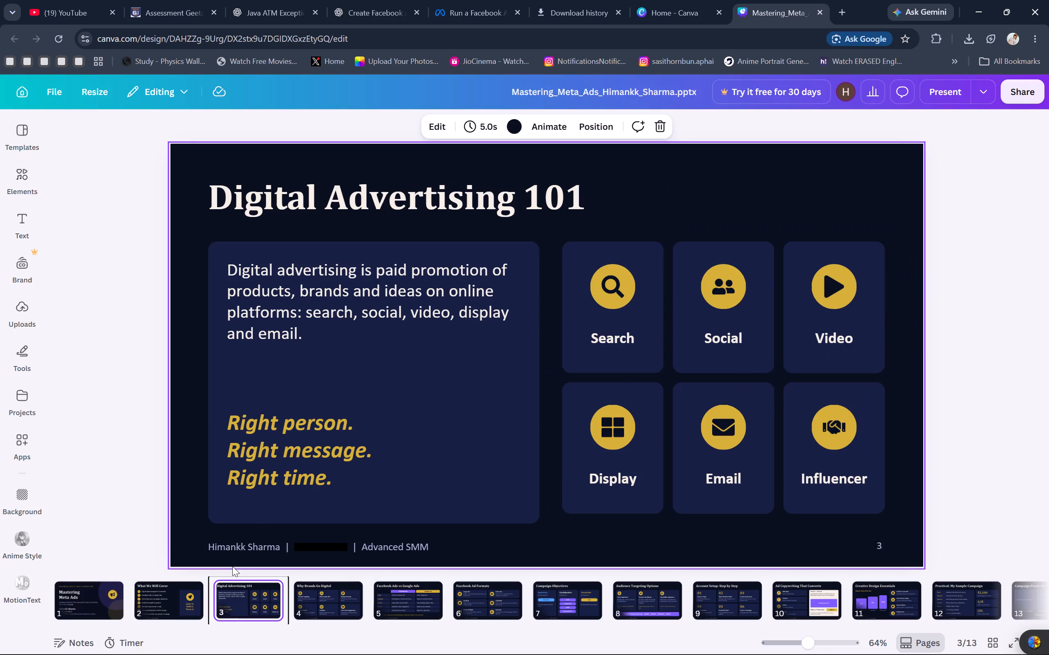
{"action": "key", "text": "Right"}
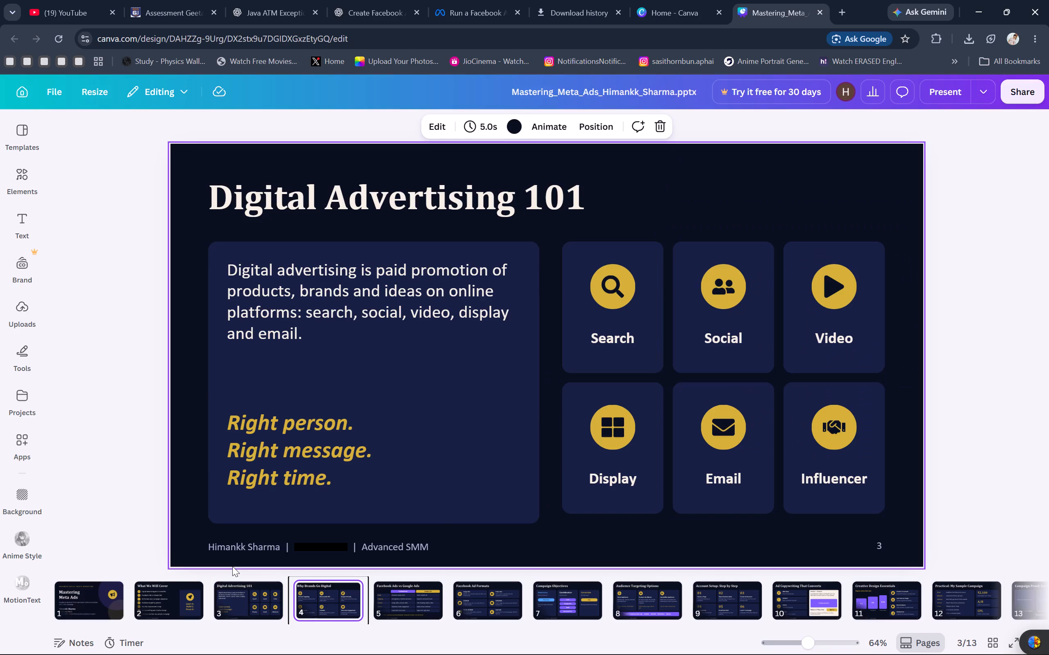
{"action": "key", "text": "Right"}
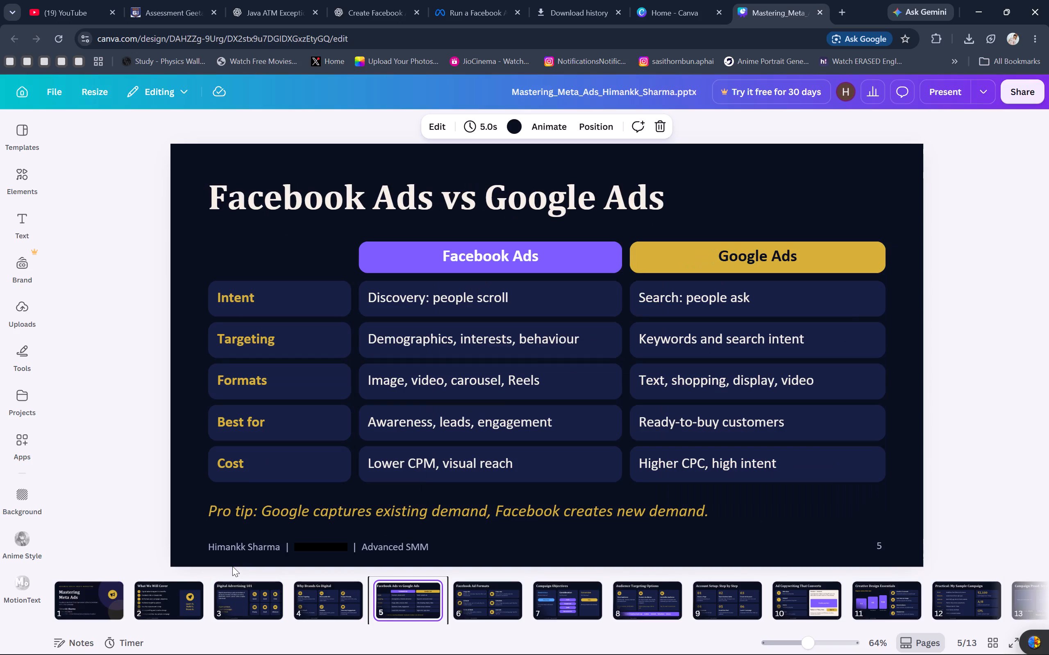
{"action": "key", "text": "Right"}
{"action": "key", "text": "Right"}
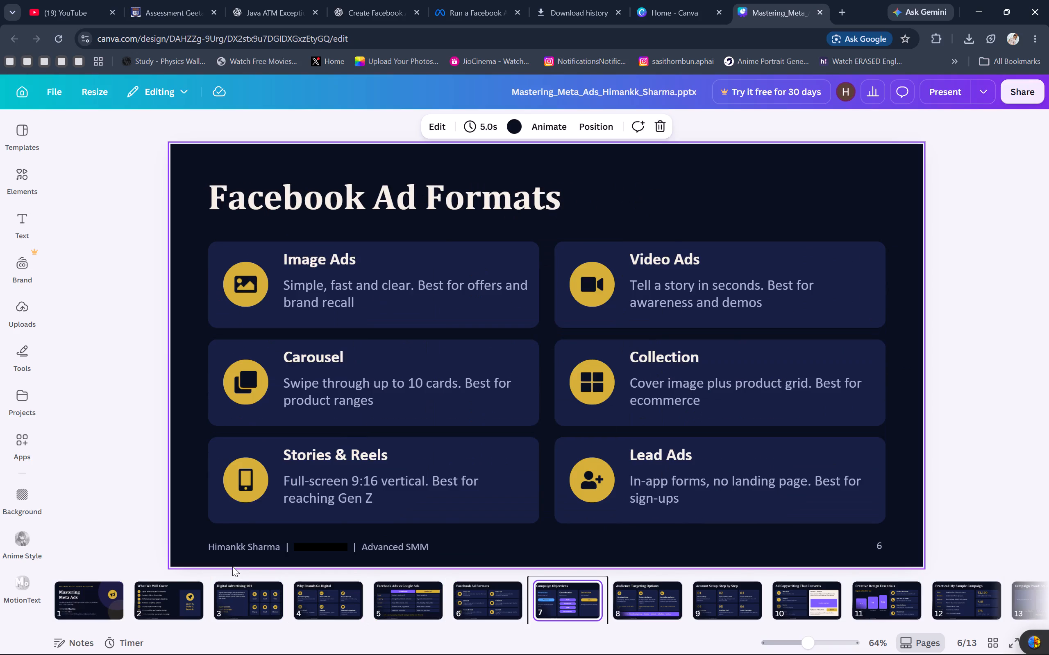
{"action": "key", "text": "Right"}
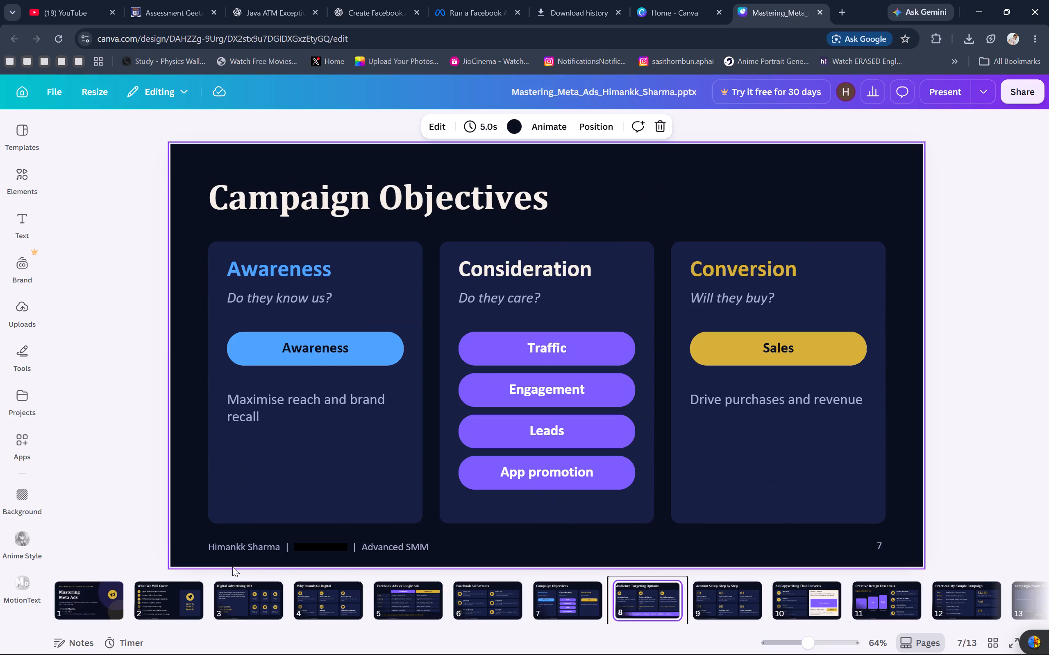
{"action": "key", "text": "Right"}
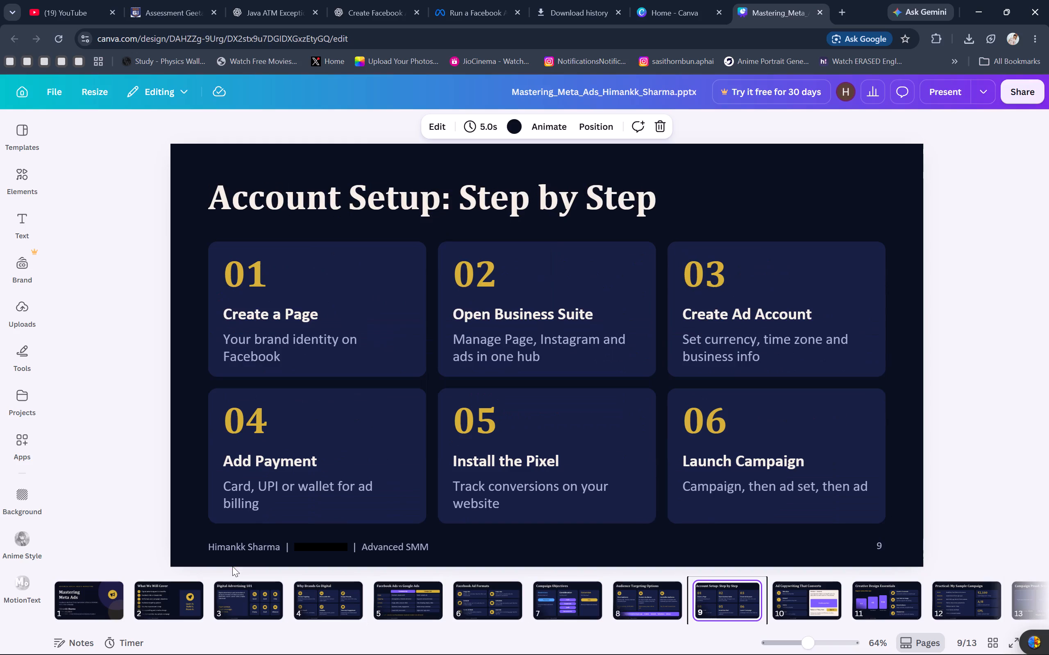
{"action": "key", "text": "Right"}
{"action": "key", "text": "Left"}
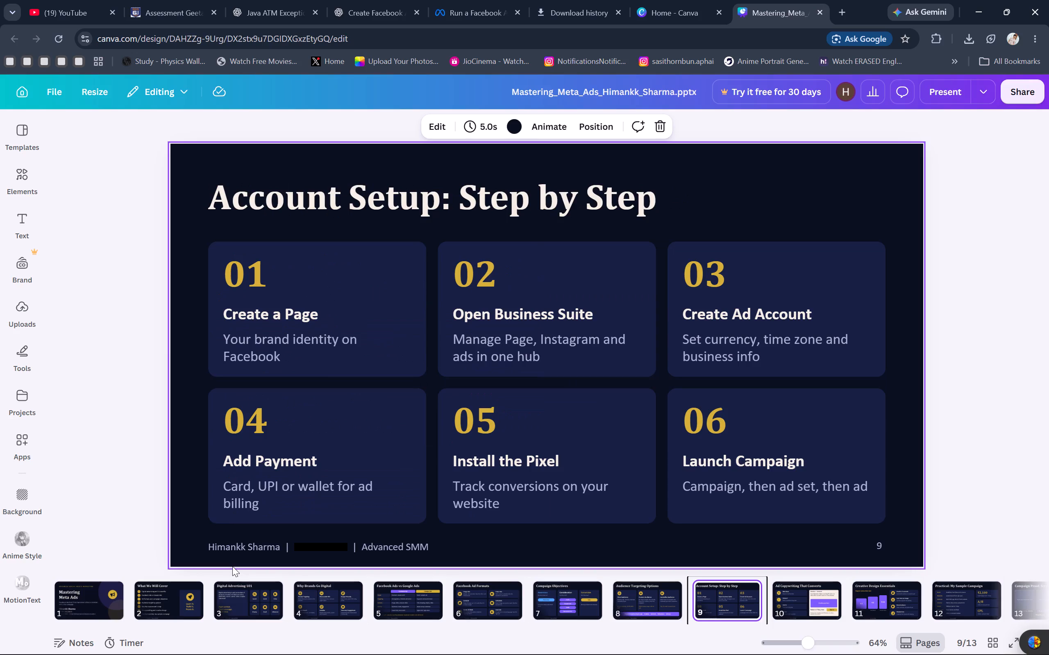
{"action": "key", "text": "Right"}
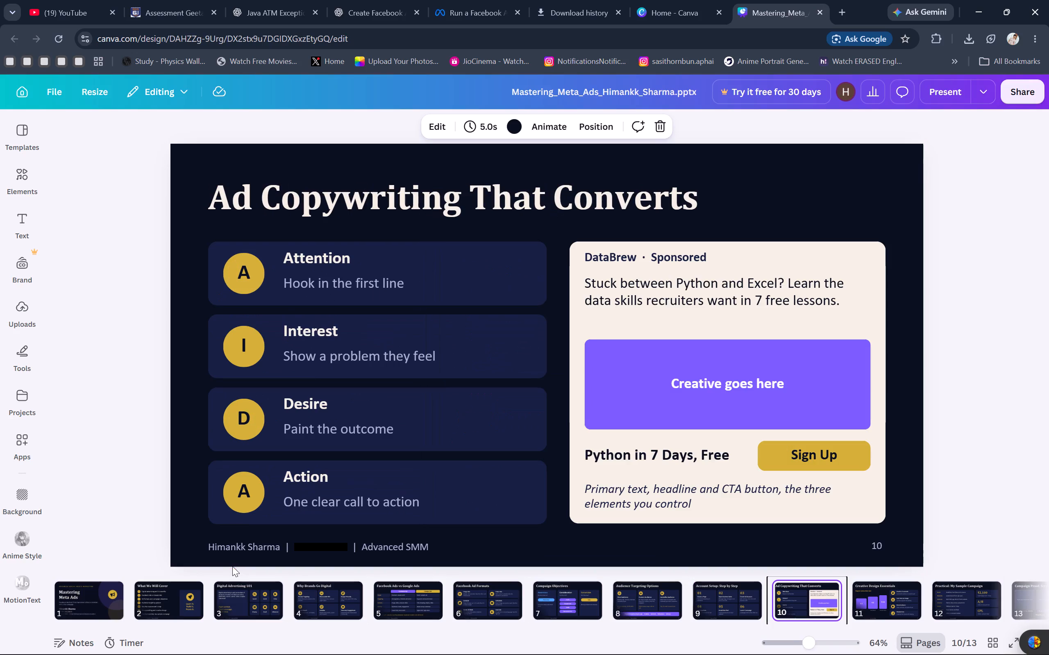
Add a blank page directly after slide 9, Account Setup: Step by Step.
{"action": "key", "text": "Left"}
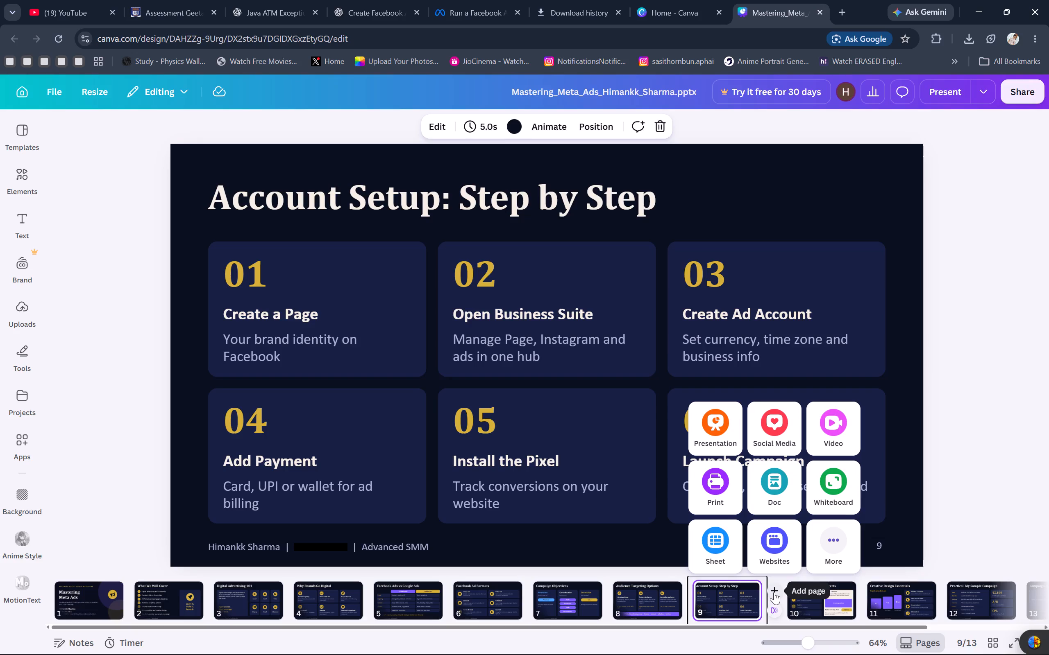
{"action": "left_click", "coordinate": [774, 592]}
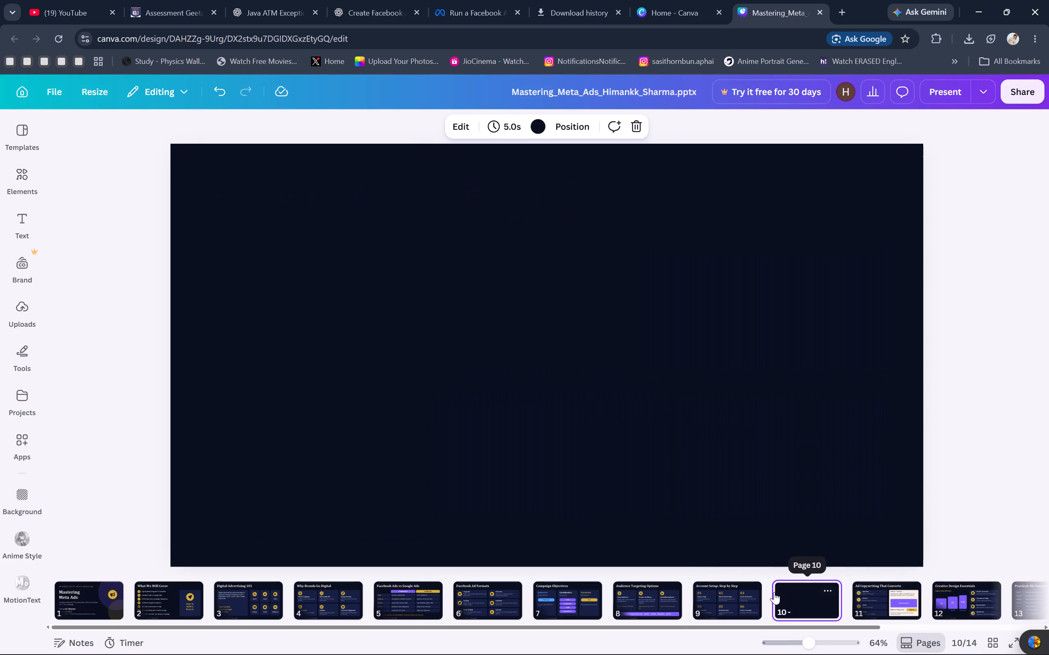
Copy the Account Setup: Step by Step heading from slide 9 onto the blank page 10.
{"action": "left_click", "coordinate": [733, 603]}
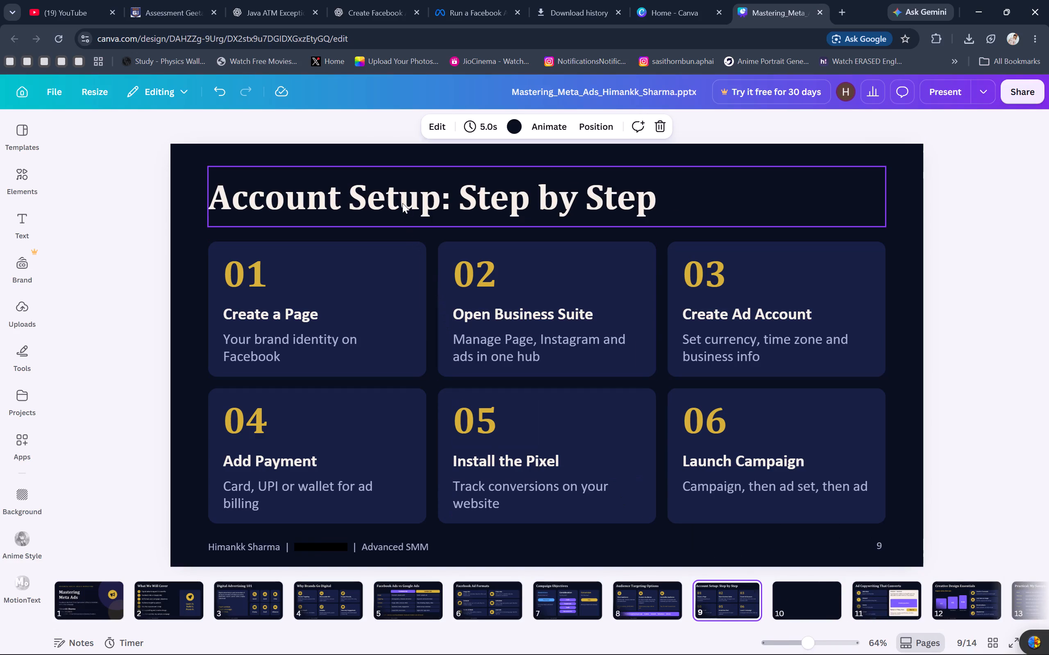
{"action": "left_click", "coordinate": [402, 201]}
{"action": "key", "text": "ctrl+c"}
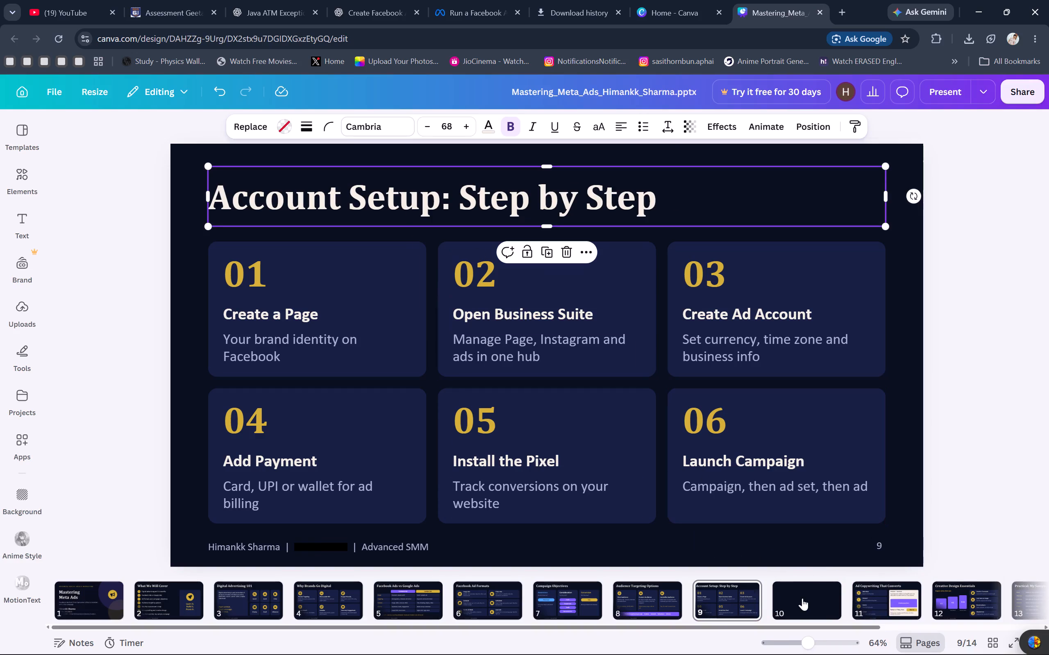
{"action": "left_click", "coordinate": [802, 598]}
{"action": "key", "text": "ctrl+v"}
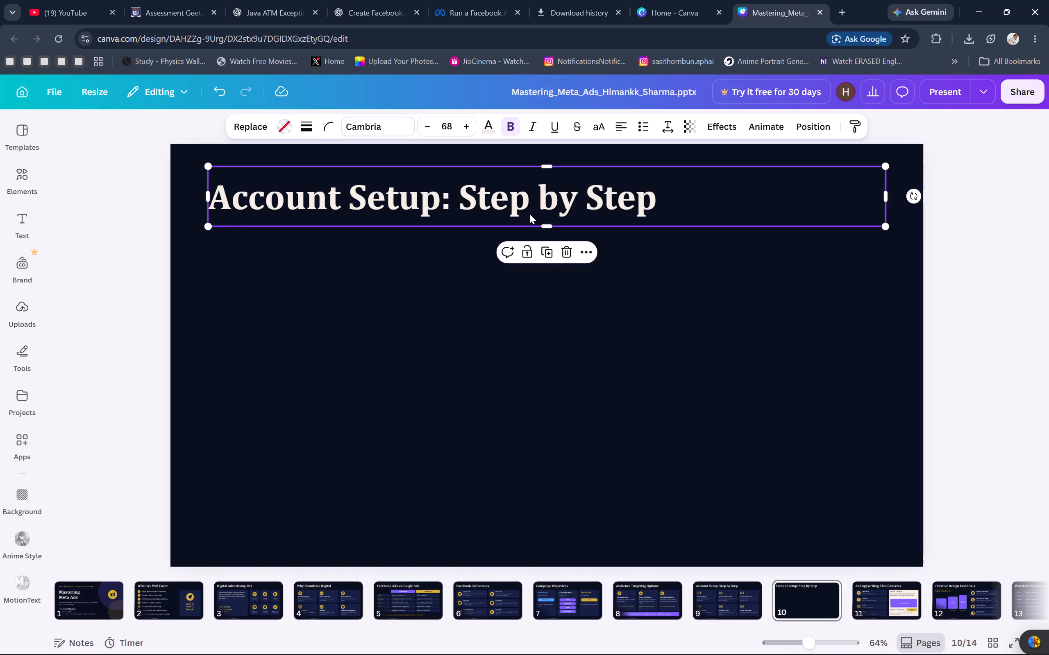
{"action": "left_click", "coordinate": [697, 266]}
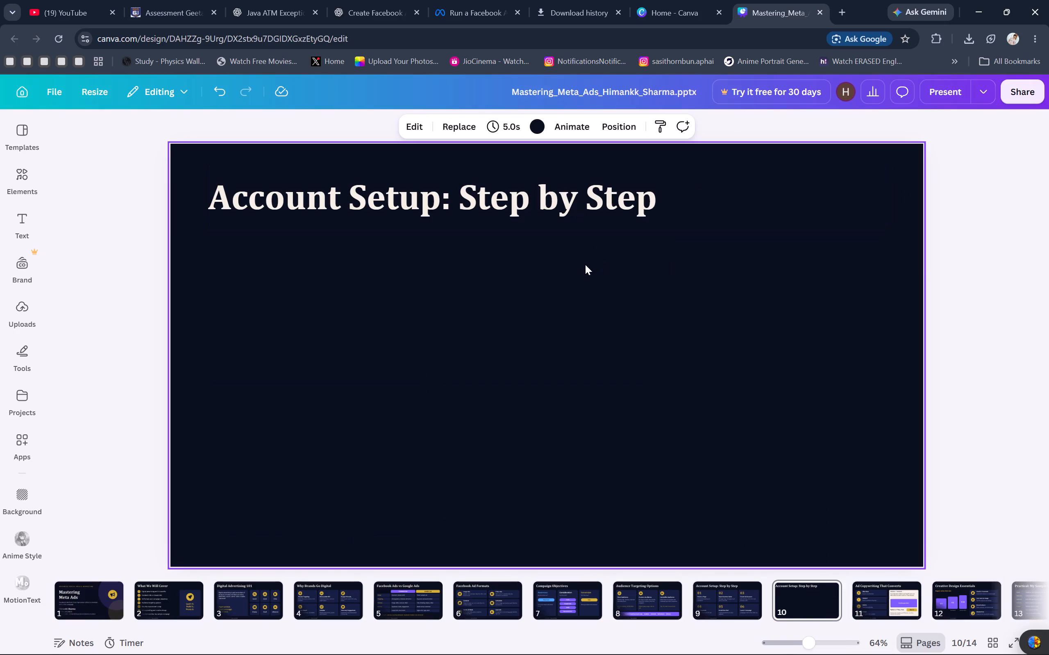
Lock the Account Setup: Step by Step heading on slide 9.
{"action": "left_click", "coordinate": [722, 605]}
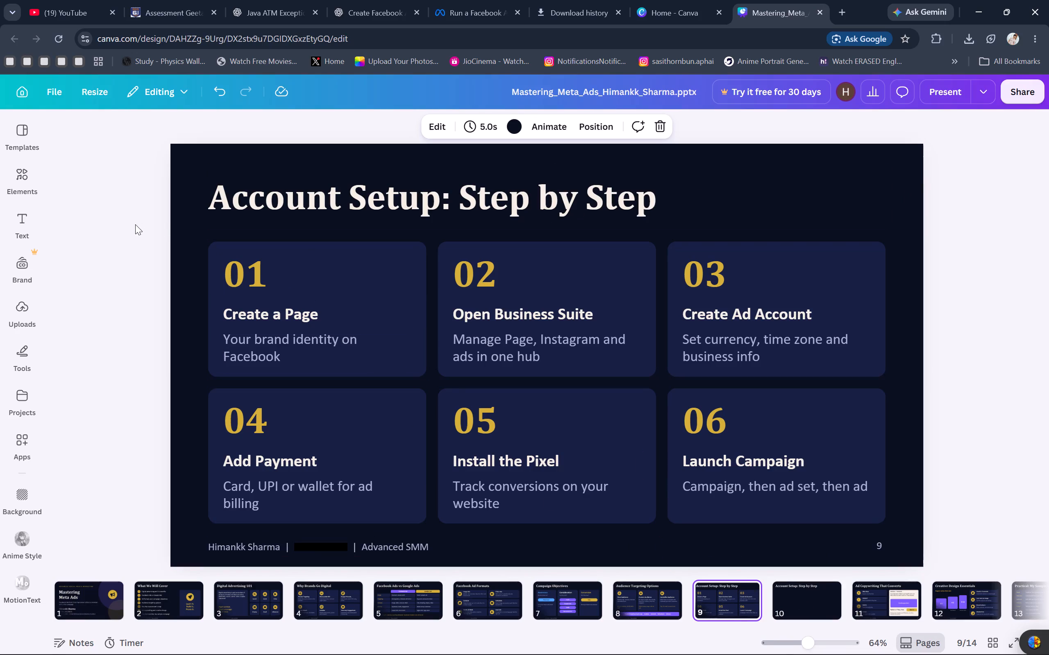
{"action": "left_click_drag", "start_coordinate": [135, 224], "coordinate": [182, 262]}
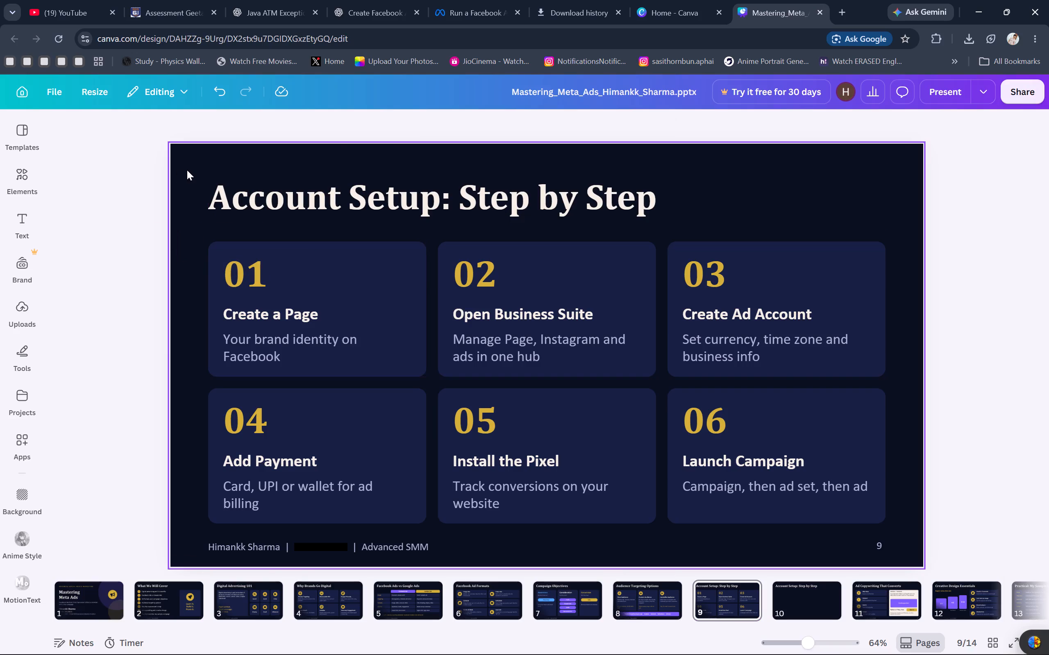
{"action": "left_click", "coordinate": [187, 169]}
{"action": "left_click", "coordinate": [453, 199]}
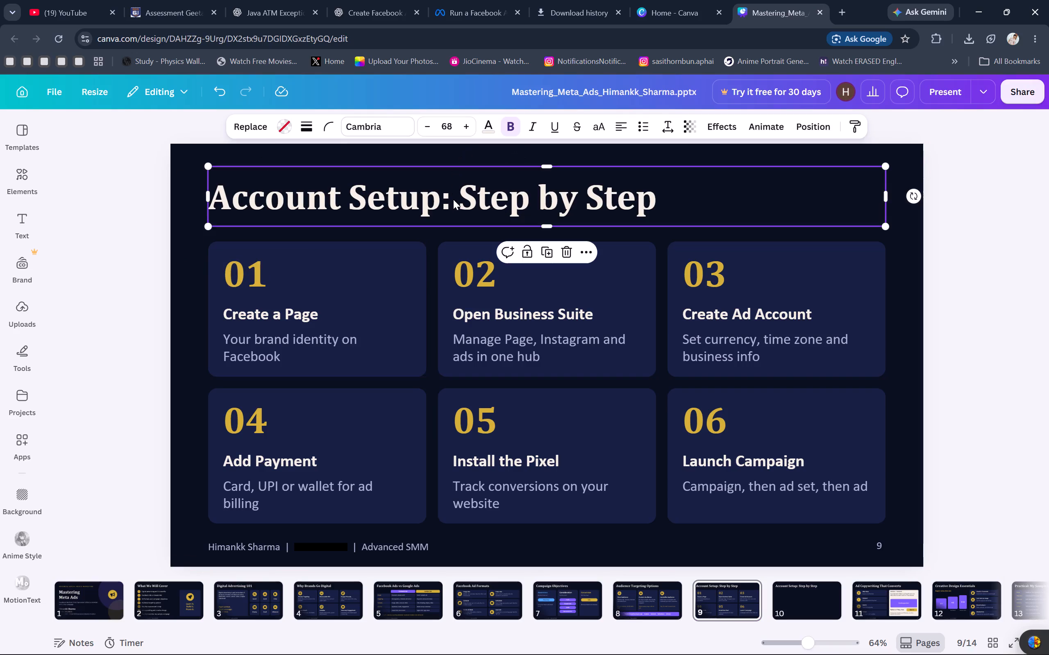
{"action": "left_click", "coordinate": [528, 253]}
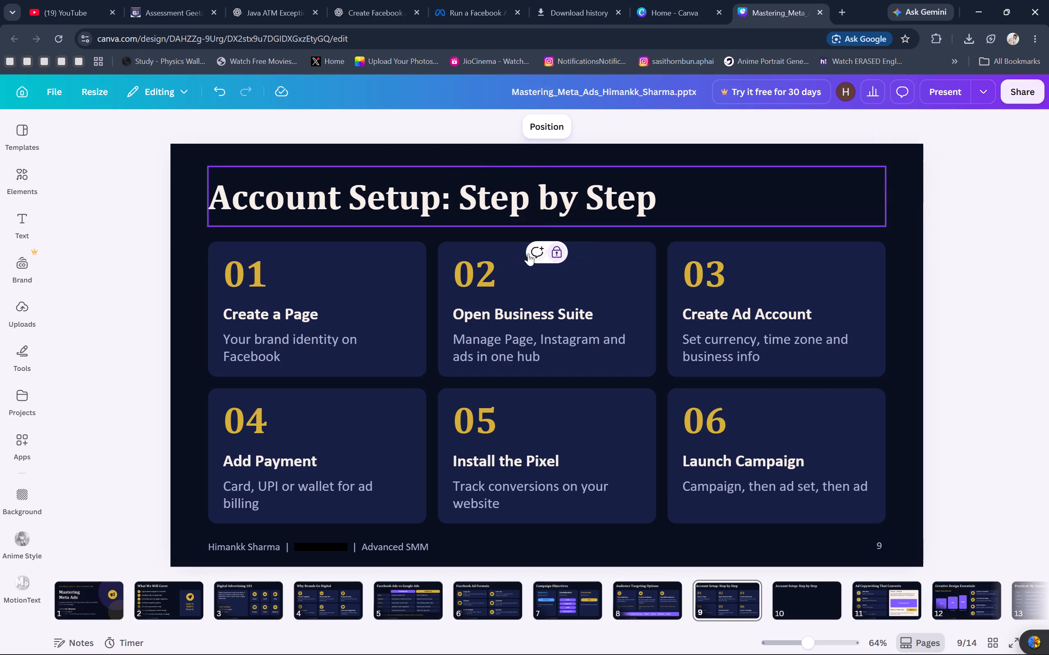
Copy the complete 01 Create a Page card from slide 9 onto page 10, below the heading.
{"action": "left_click", "coordinate": [120, 278]}
{"action": "left_click_drag", "start_coordinate": [125, 249], "coordinate": [394, 366]}
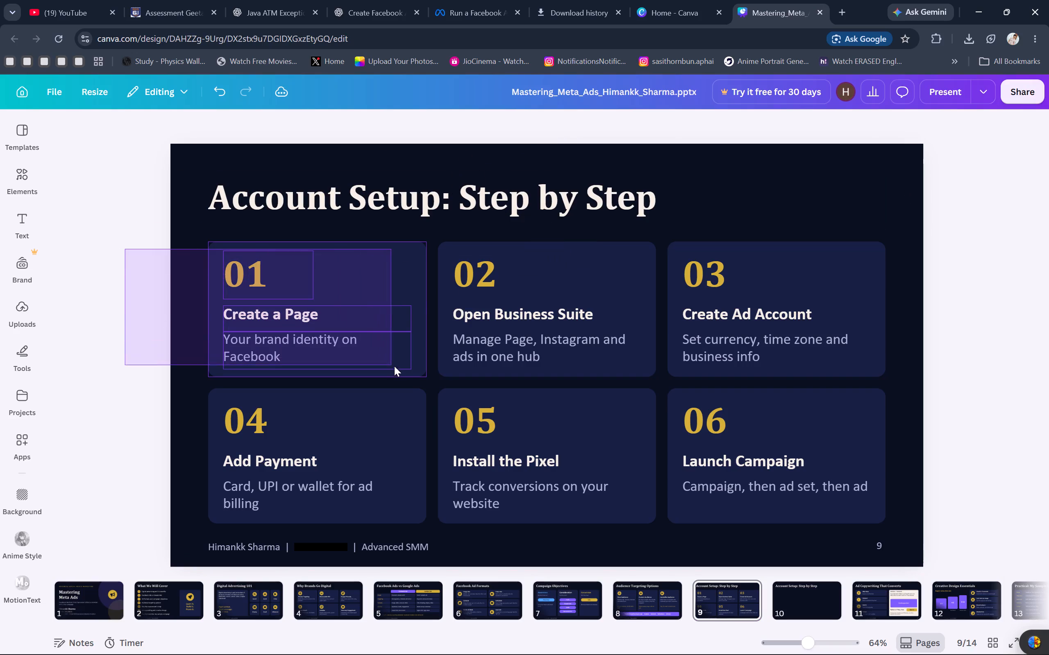
{"action": "left_click_drag", "start_coordinate": [394, 366], "coordinate": [398, 368]}
{"action": "key", "text": "ctrl+c"}
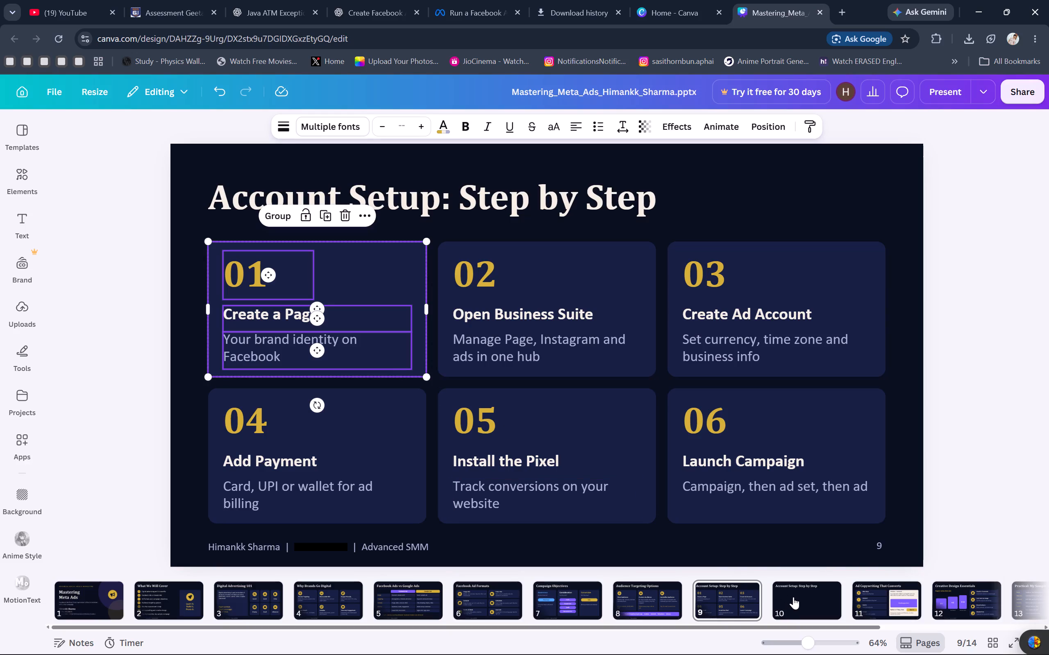
{"action": "left_click", "coordinate": [795, 597]}
{"action": "key", "text": "ctrl+v"}
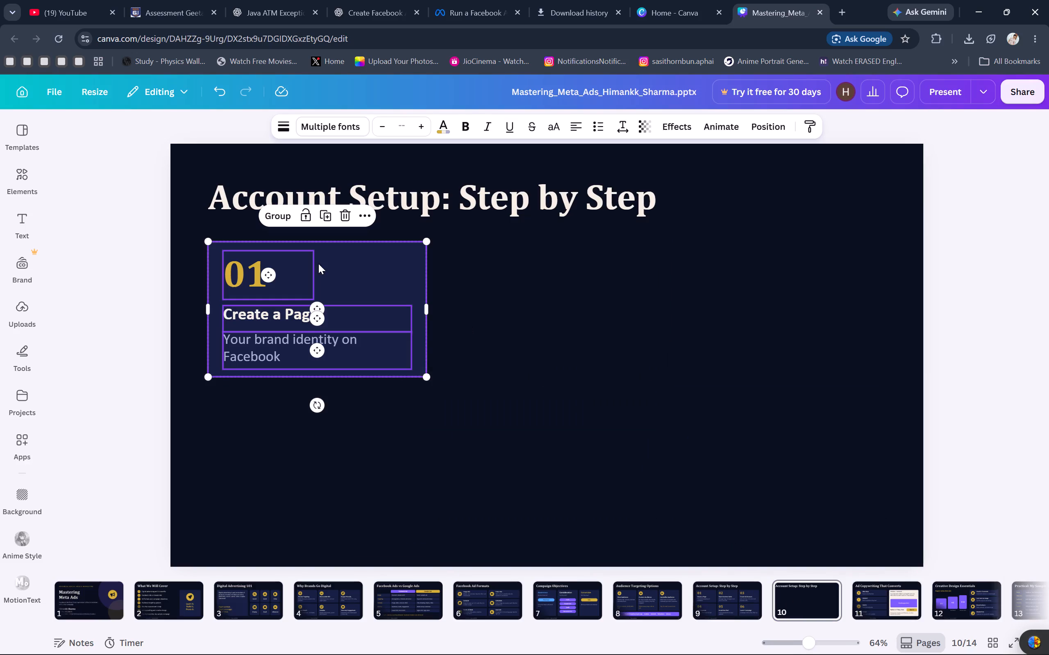
{"action": "left_click", "coordinate": [513, 291]}
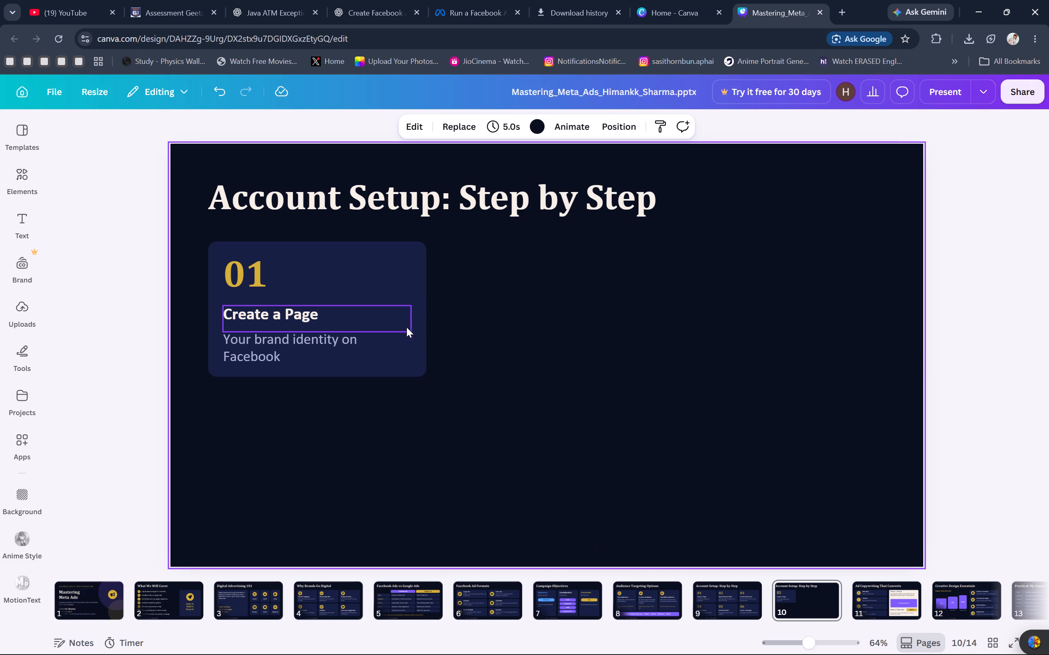
Shift the background rectangle of the 01 Create a Page card slightly downward behind its text on page 10.
{"action": "left_click_drag", "start_coordinate": [405, 288], "coordinate": [402, 276]}
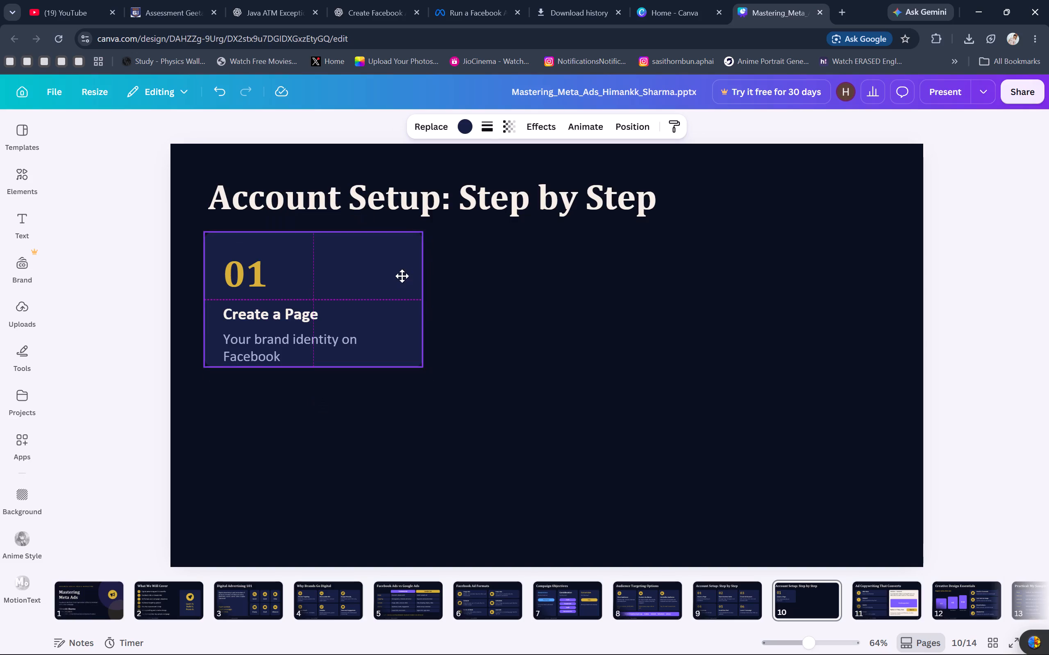
{"action": "left_click_drag", "start_coordinate": [402, 276], "coordinate": [407, 293]}
{"action": "left_click", "coordinate": [480, 285]}
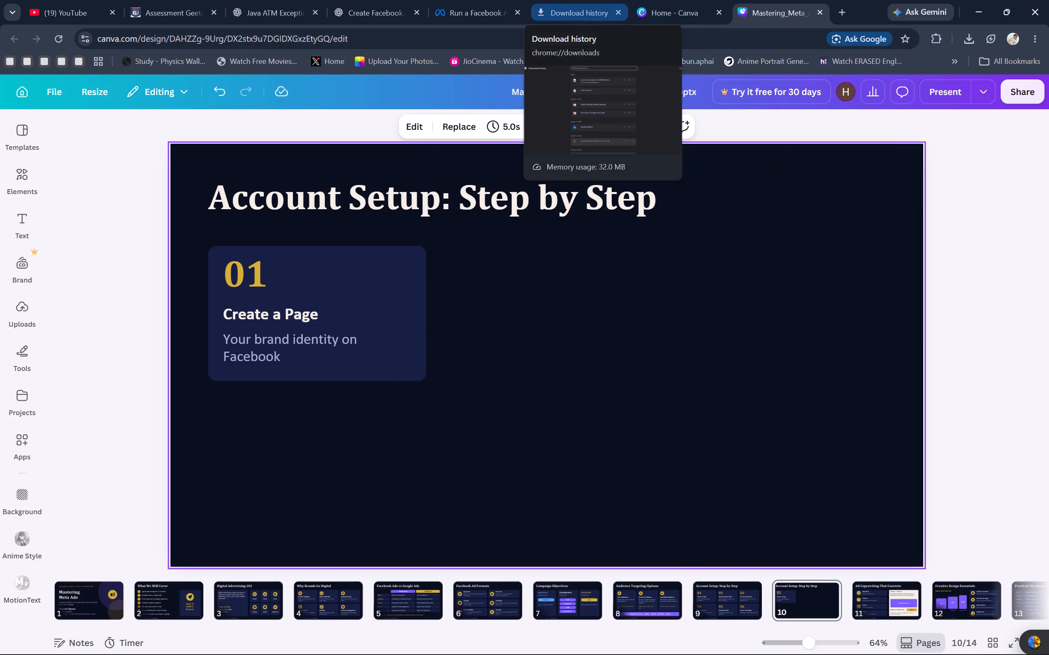
Switch to Meta's Run ad campaigns page, start ad creation from it, and dismiss the translation notice on the Business Suite page.
{"action": "left_click", "coordinate": [713, 606]}
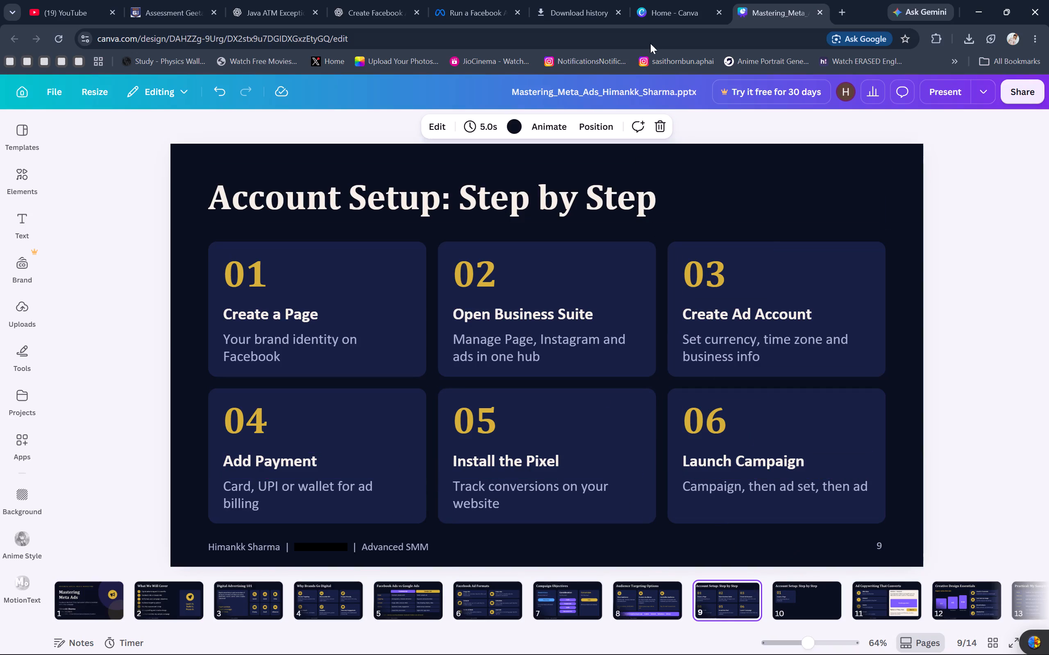
{"action": "left_click", "coordinate": [654, 0]}
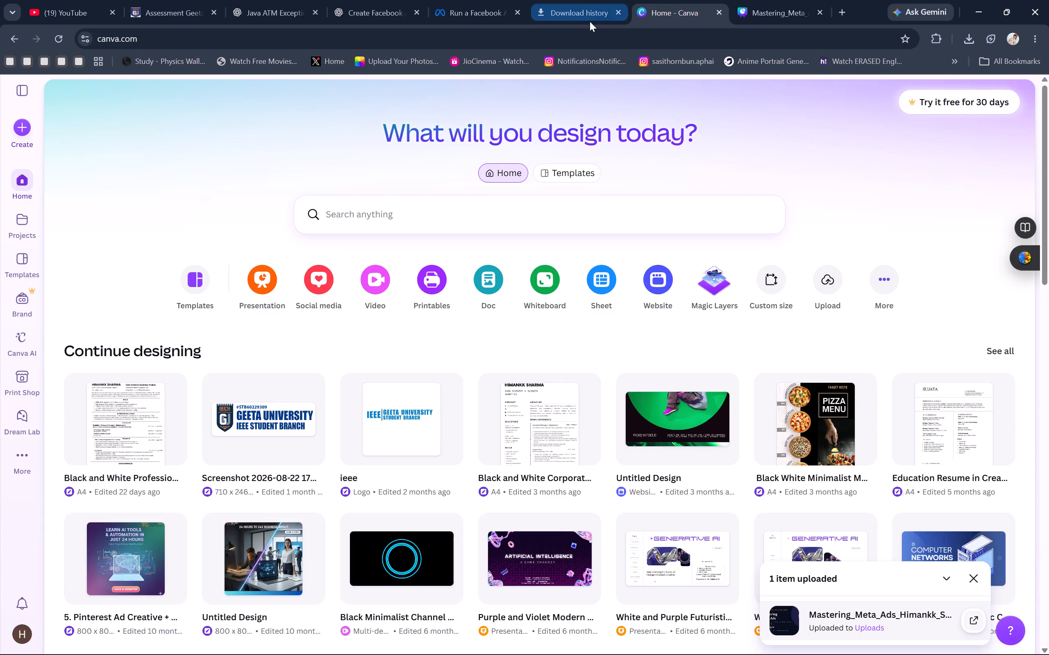
{"action": "left_click", "coordinate": [569, 8]}
{"action": "left_click", "coordinate": [501, 0]}
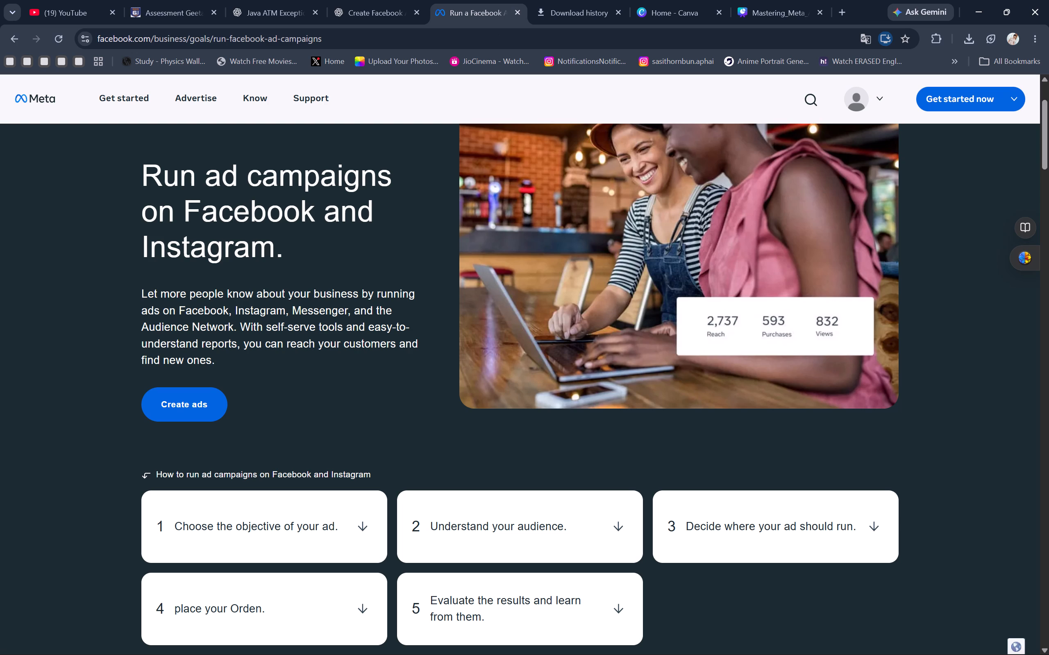
{"action": "left_click", "coordinate": [198, 401]}
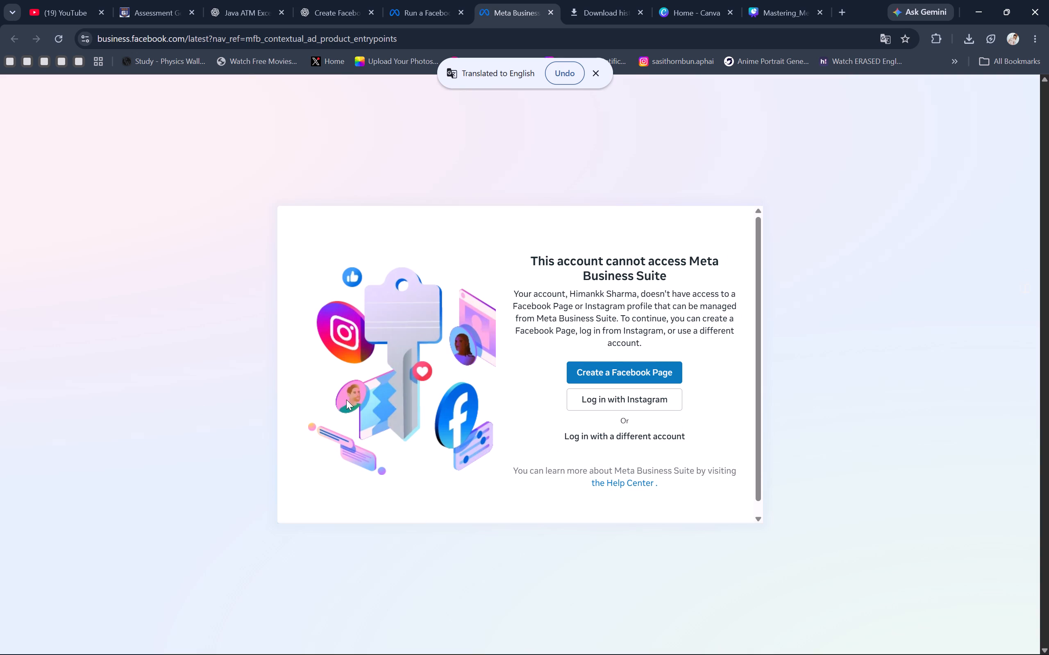
{"action": "left_click", "coordinate": [593, 71]}
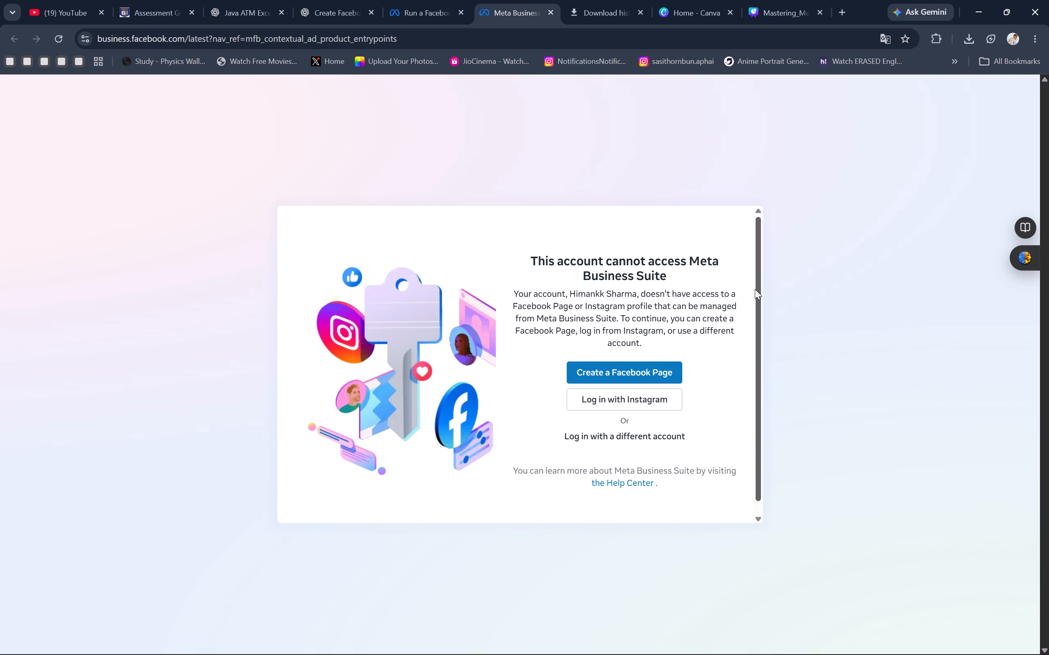
Capture a screenshot of the Meta Business Suite box containing the key illustration and the Create a Facebook Page option.
{"action": "key", "text": "Print"}
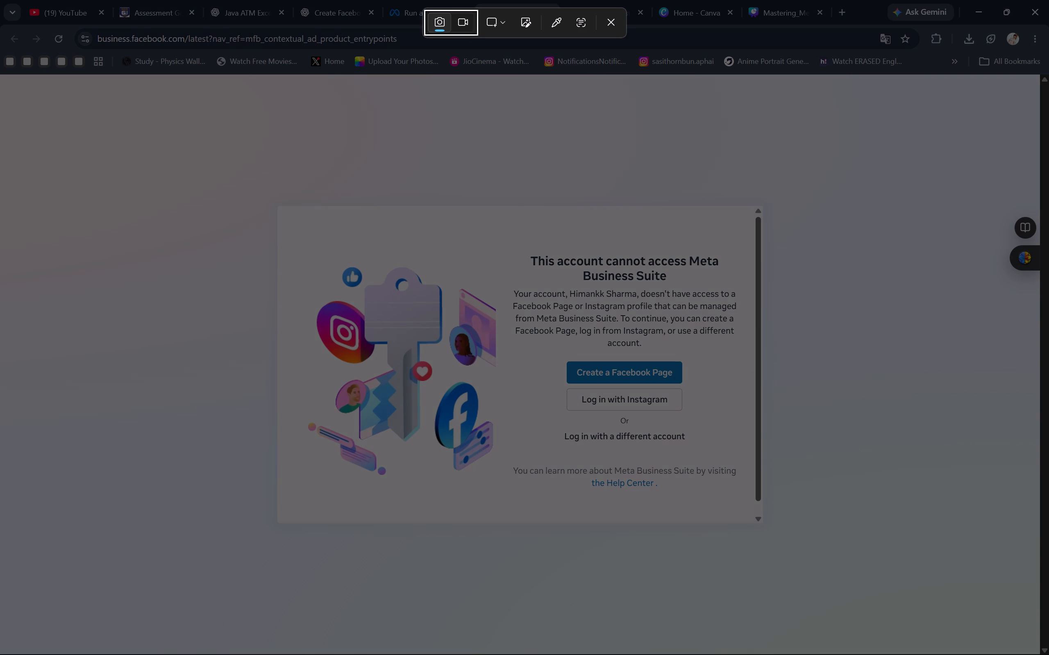
{"action": "left_click_drag", "start_coordinate": [277, 205], "coordinate": [754, 514]}
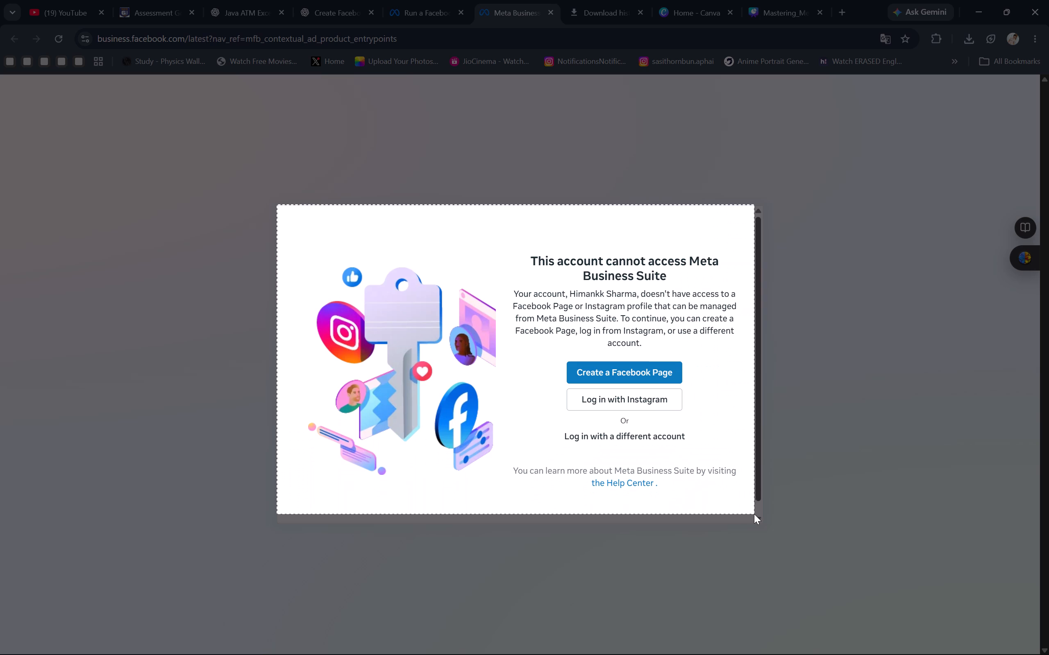
{"action": "left_click_drag", "start_coordinate": [754, 514], "coordinate": [755, 520]}
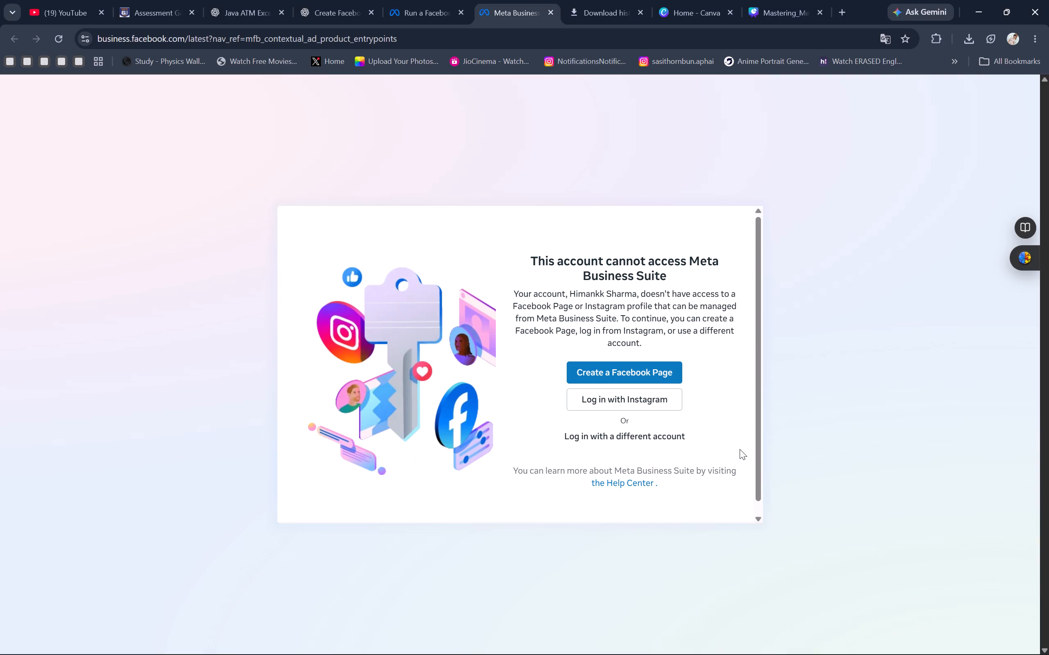
Return to page 10 of the Mastering Meta Ads presentation and add a smartphone device frame beside the 01 Create a Page card.
{"action": "left_click", "coordinate": [783, 0]}
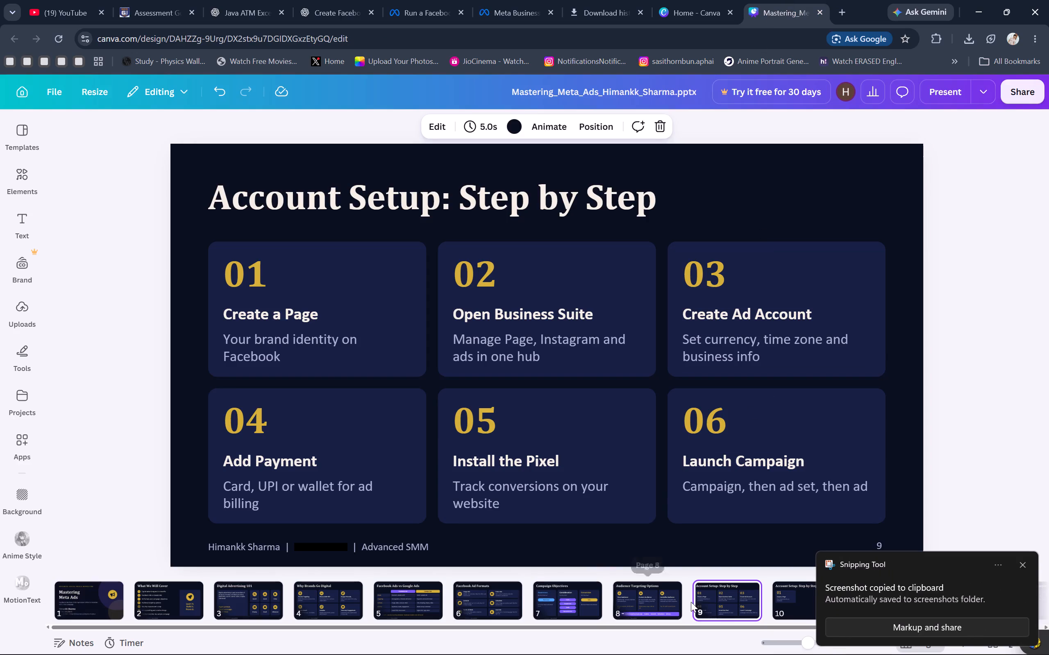
{"action": "left_click", "coordinate": [777, 596]}
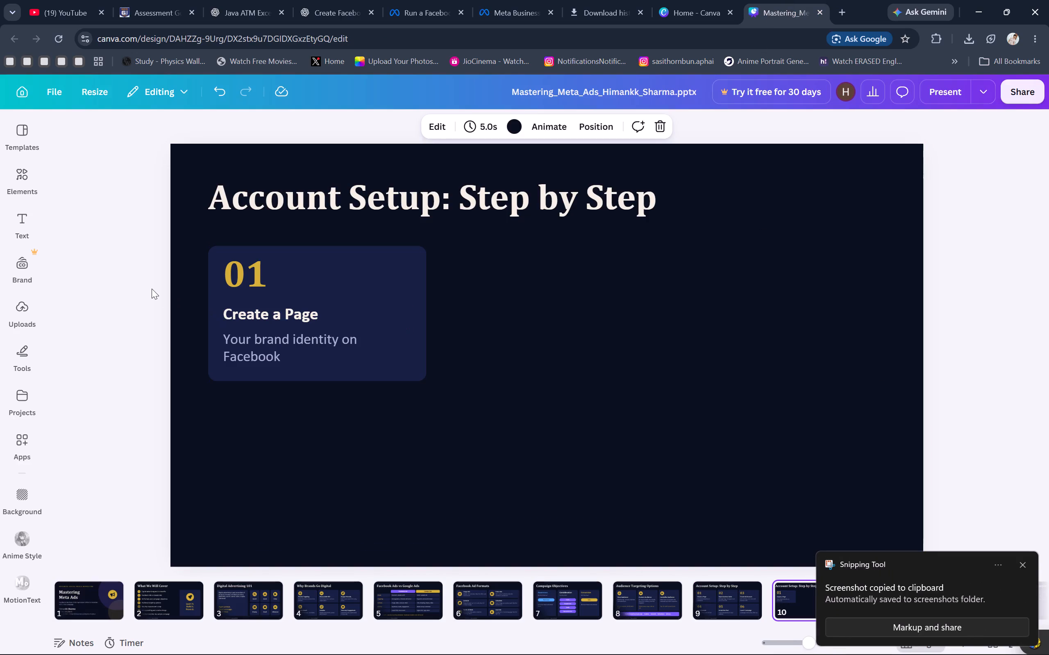
{"action": "left_click", "coordinate": [696, 0]}
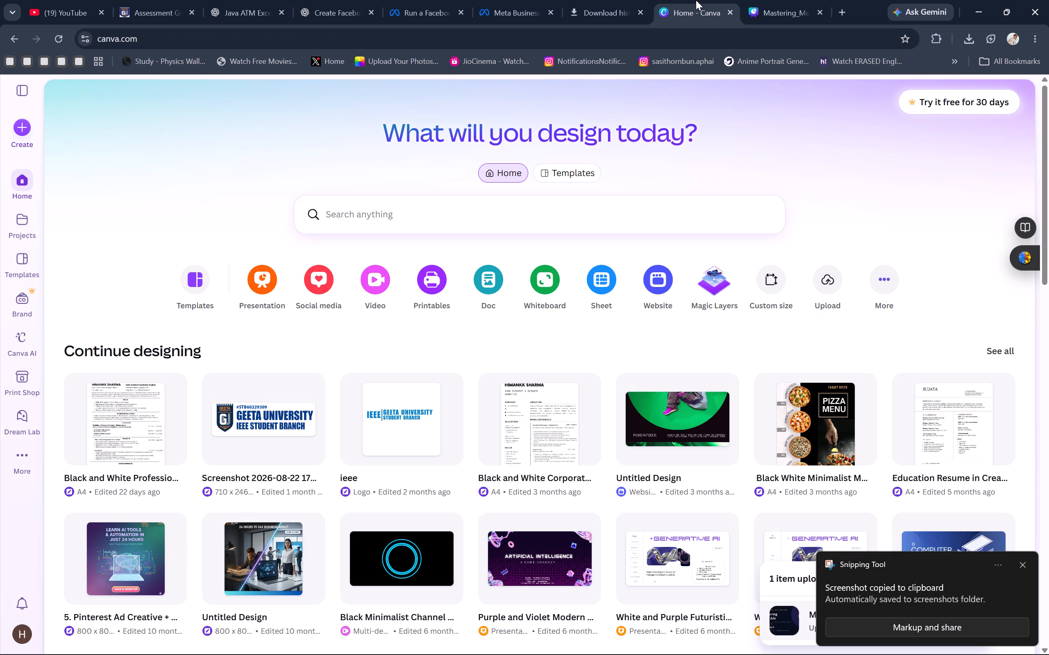
{"action": "left_click", "coordinate": [767, 1]}
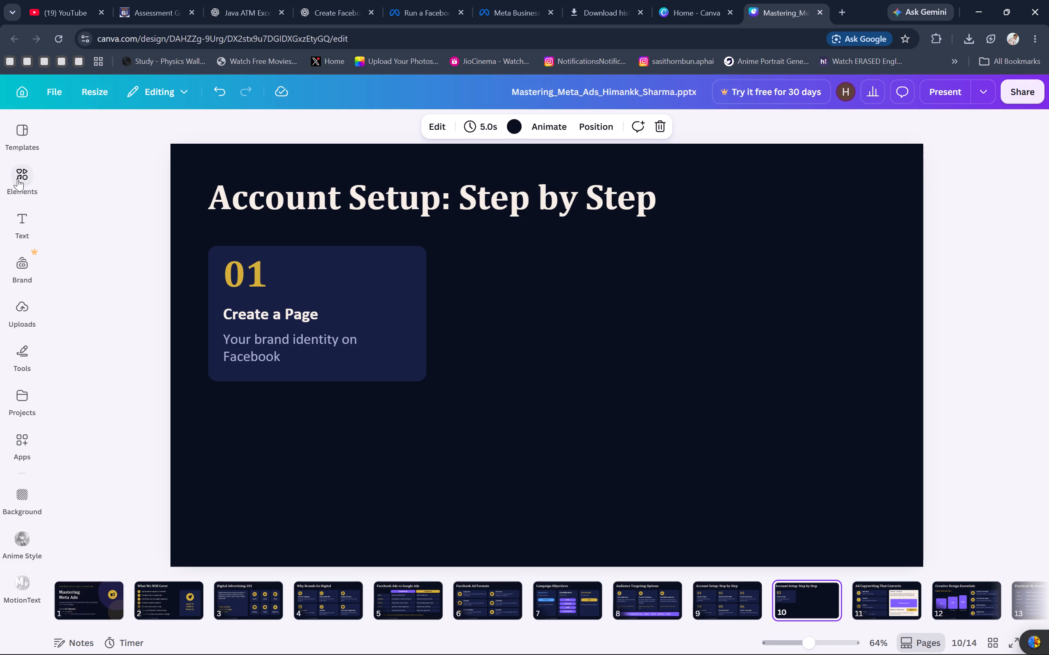
{"action": "left_click", "coordinate": [26, 189]}
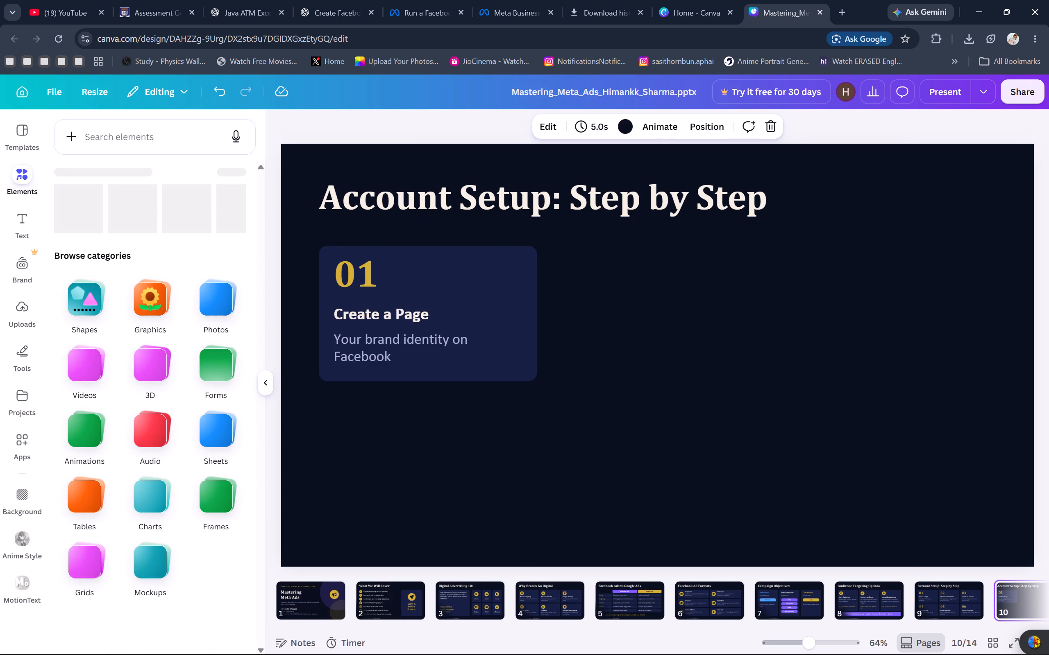
{"action": "left_click", "coordinate": [114, 140]}
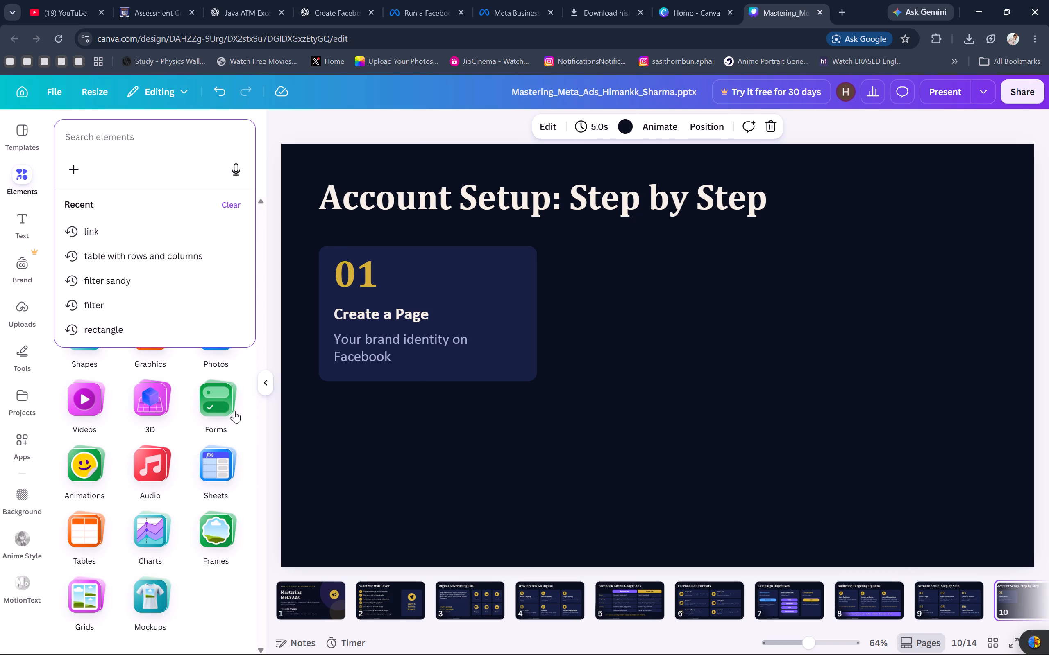
{"action": "left_click", "coordinate": [219, 519]}
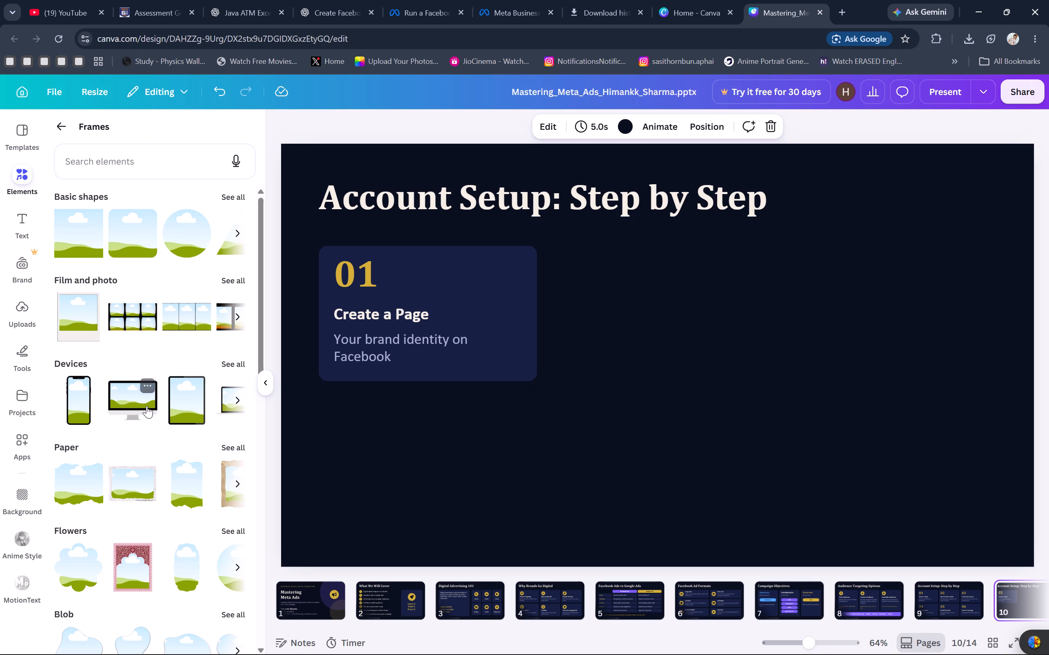
{"action": "left_click", "coordinate": [236, 401]}
{"action": "left_click", "coordinate": [61, 404]}
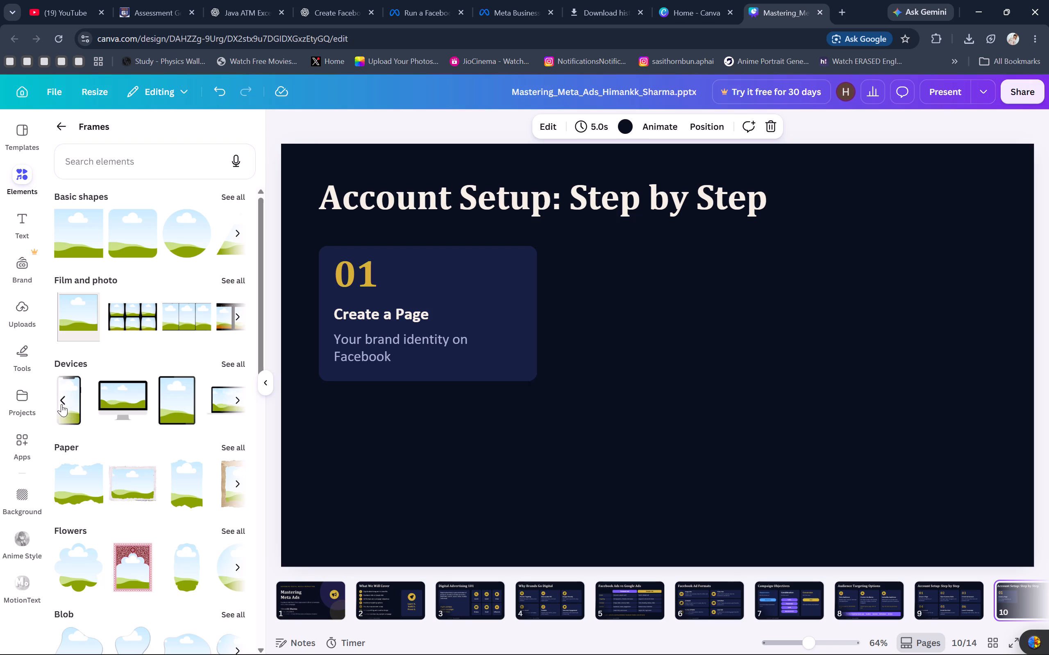
{"action": "left_click", "coordinate": [81, 407]}
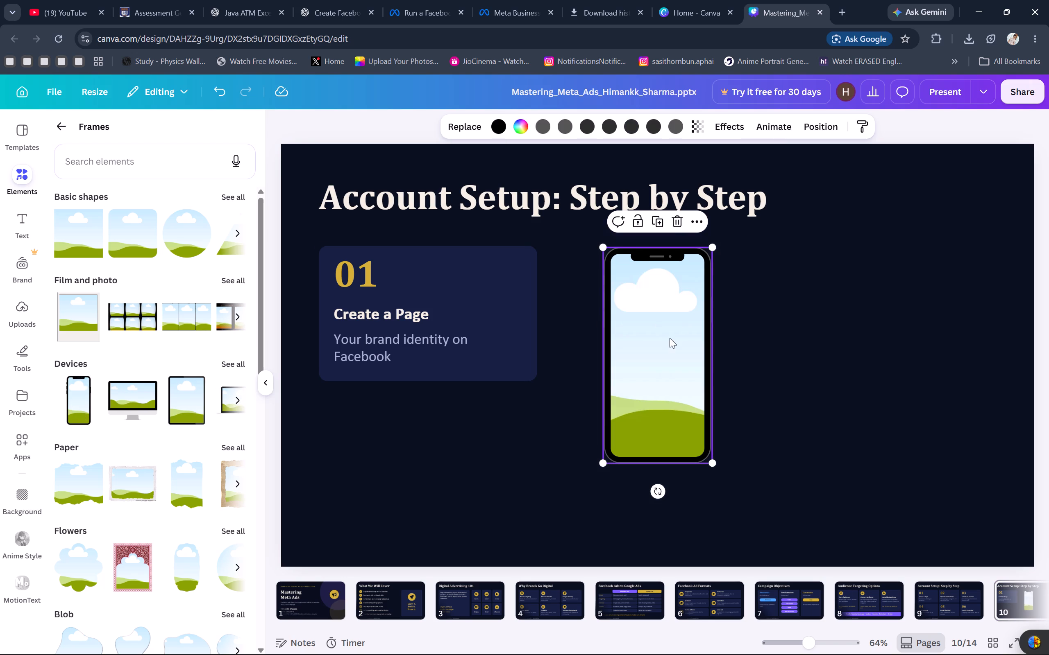
{"action": "left_click_drag", "start_coordinate": [669, 339], "coordinate": [652, 334]}
Paste the captured Meta Business Suite screenshot onto page 10, fit it into the smartphone frame, and adjust the frame's position beside the card.
{"action": "left_click", "coordinate": [649, 367]}
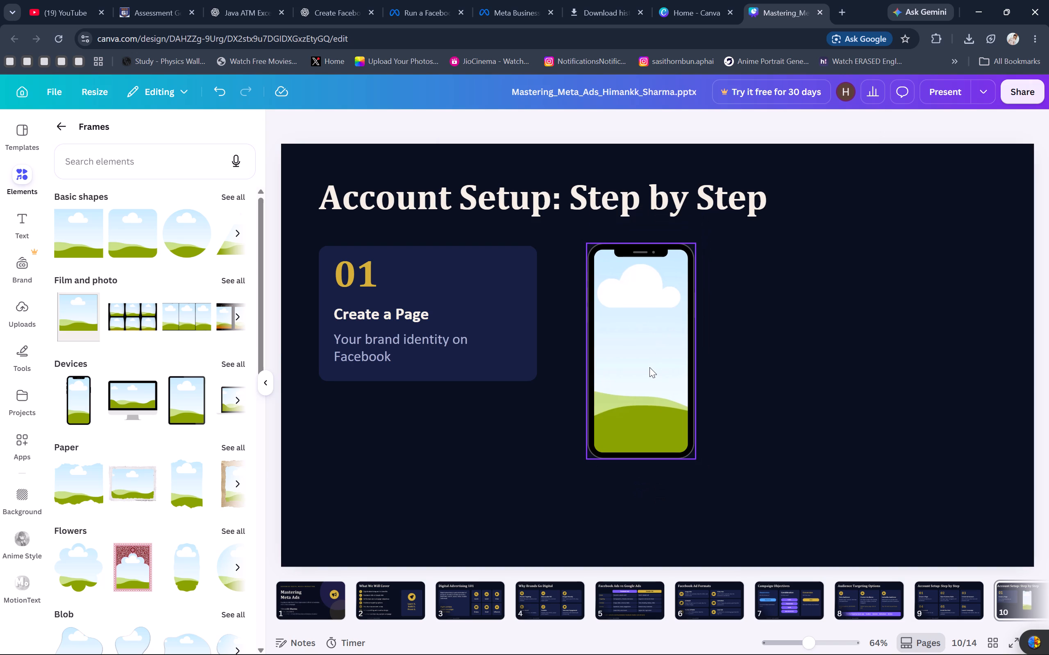
{"action": "key", "text": "ctrl+v"}
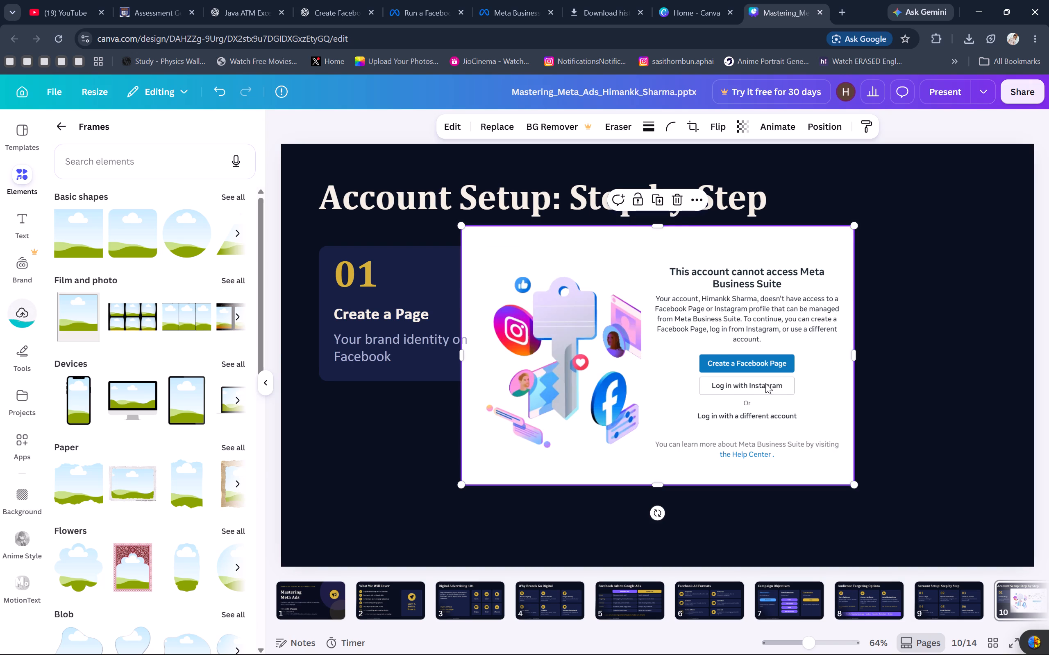
{"action": "left_click_drag", "start_coordinate": [757, 390], "coordinate": [661, 372]}
{"action": "left_click_drag", "start_coordinate": [663, 373], "coordinate": [636, 379]}
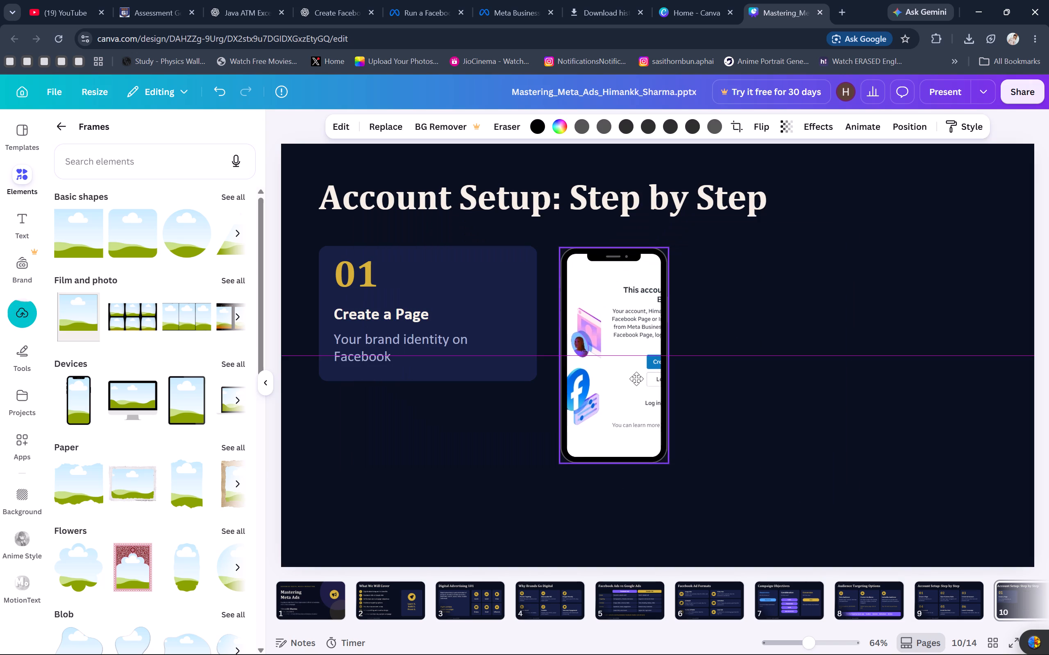
{"action": "left_click_drag", "start_coordinate": [636, 379], "coordinate": [671, 377]}
{"action": "left_click", "coordinate": [671, 377]}
{"action": "left_click", "coordinate": [670, 376]}
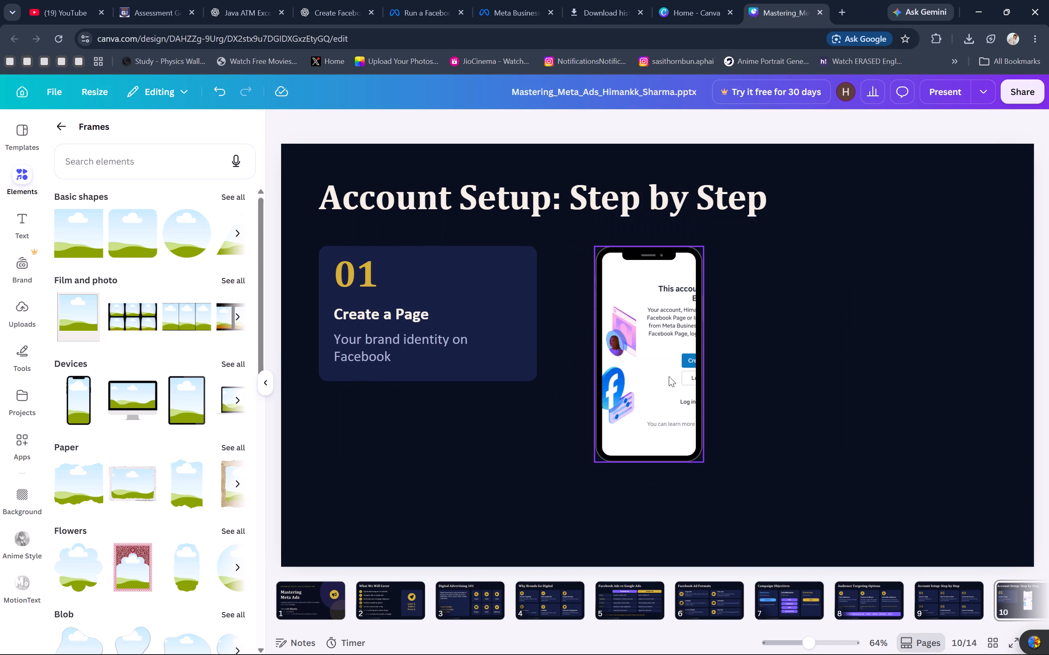
Take the Meta Business Suite screenshot back out of the smartphone frame by undoing its placement, and move it to the right side of page 10.
{"action": "left_click_drag", "start_coordinate": [669, 376], "coordinate": [660, 380]}
{"action": "left_click_drag", "start_coordinate": [665, 380], "coordinate": [676, 377]}
{"action": "key", "text": "ctrl+z"}
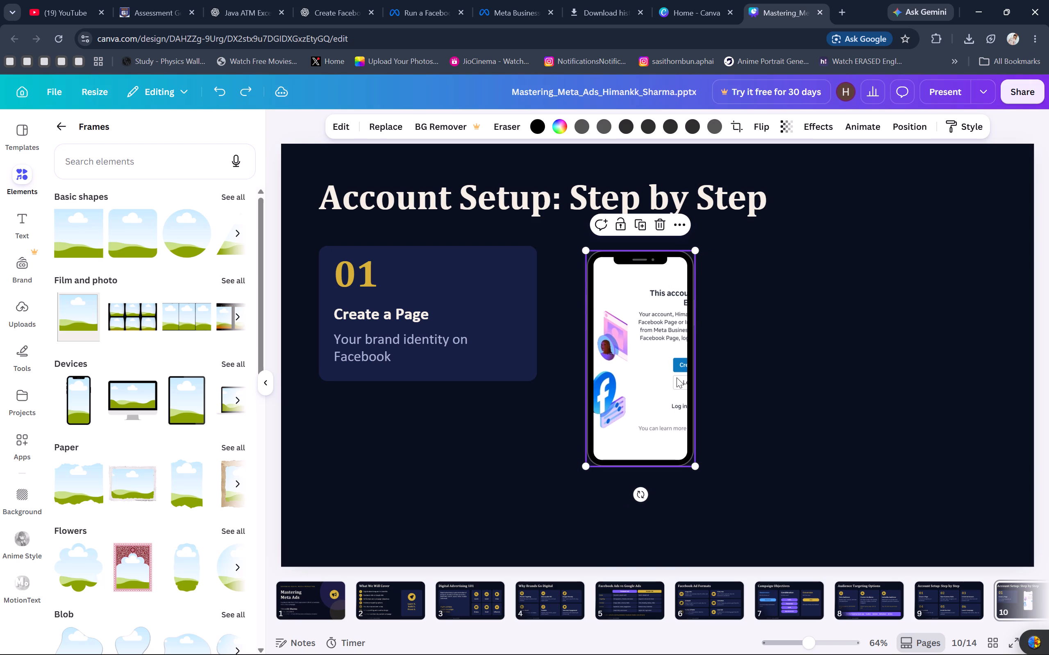
{"action": "key", "text": "ctrl+z"}
{"action": "key", "text": "ctrl+z"}
{"action": "key", "text": "ctrl+z"}
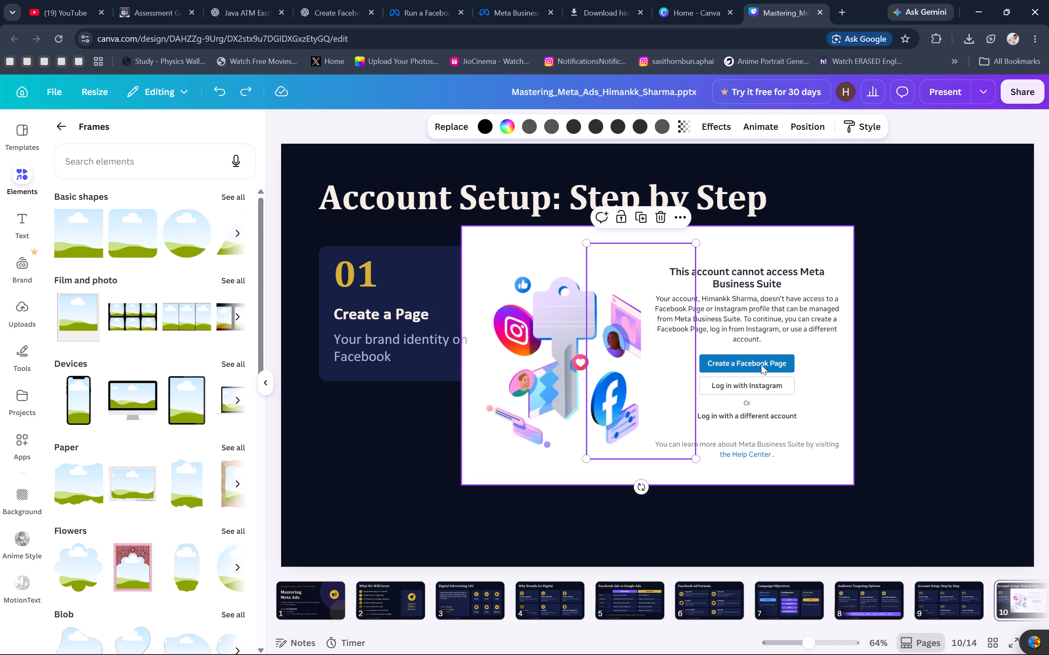
{"action": "left_click_drag", "start_coordinate": [761, 364], "coordinate": [590, 366]}
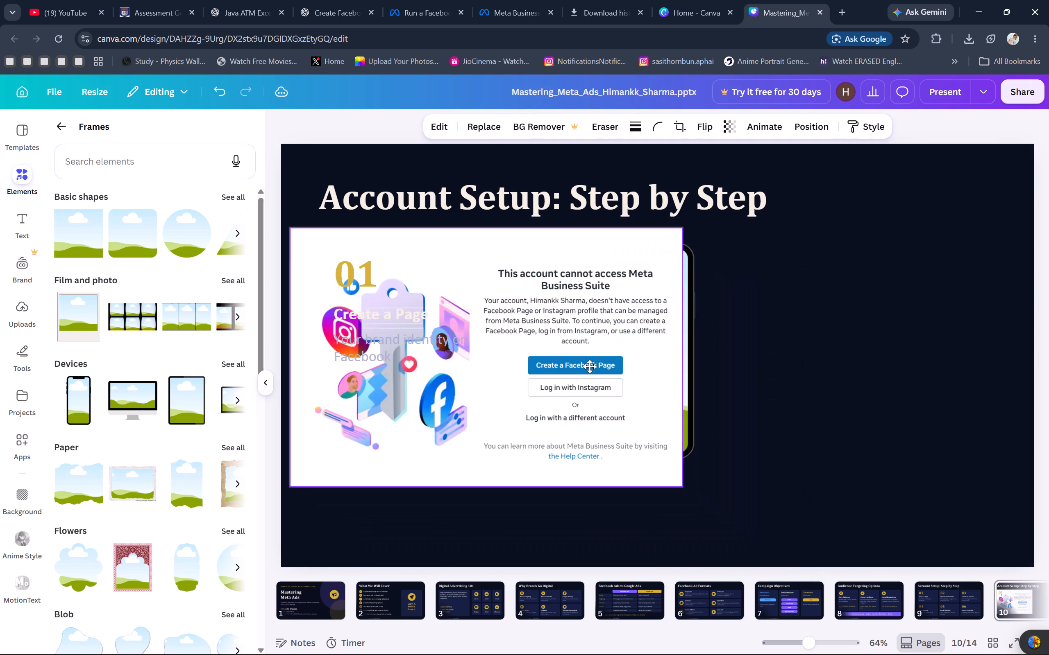
{"action": "left_click_drag", "start_coordinate": [590, 366], "coordinate": [974, 361]}
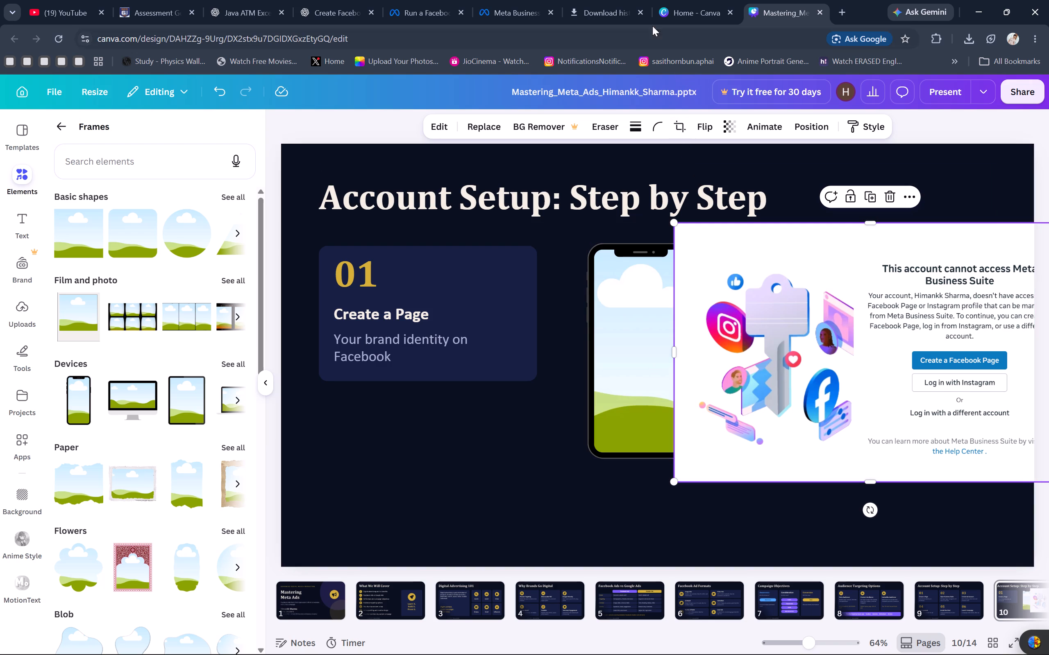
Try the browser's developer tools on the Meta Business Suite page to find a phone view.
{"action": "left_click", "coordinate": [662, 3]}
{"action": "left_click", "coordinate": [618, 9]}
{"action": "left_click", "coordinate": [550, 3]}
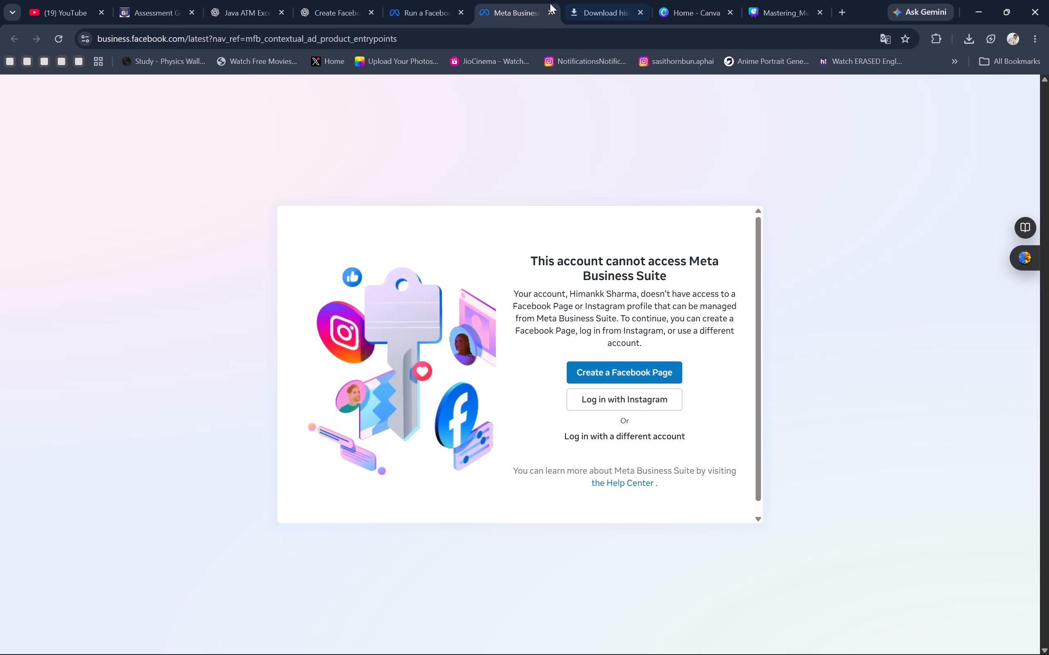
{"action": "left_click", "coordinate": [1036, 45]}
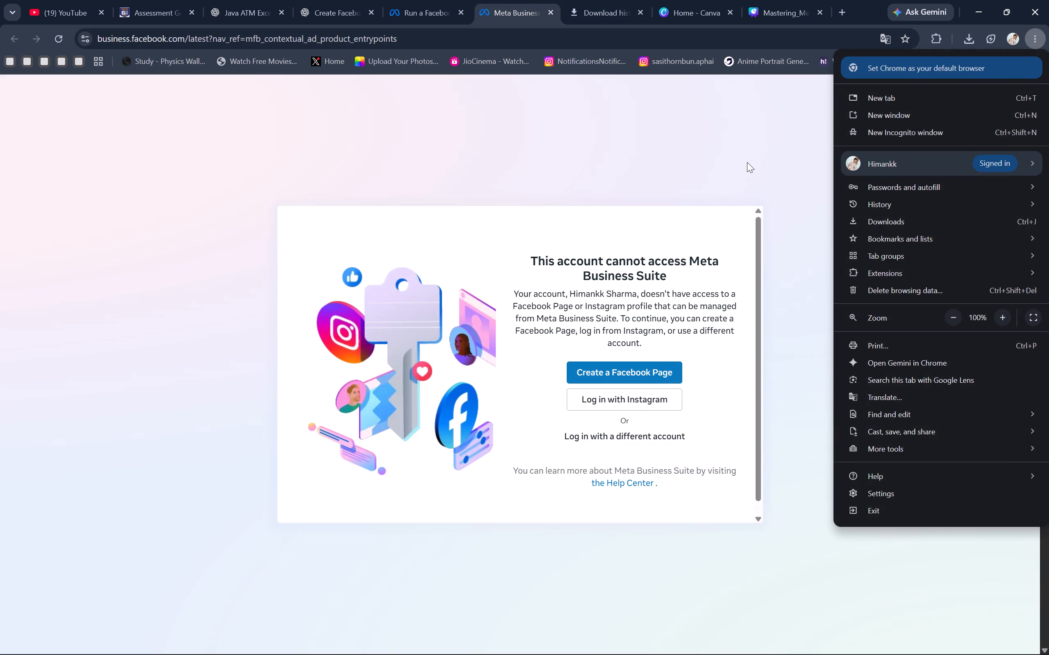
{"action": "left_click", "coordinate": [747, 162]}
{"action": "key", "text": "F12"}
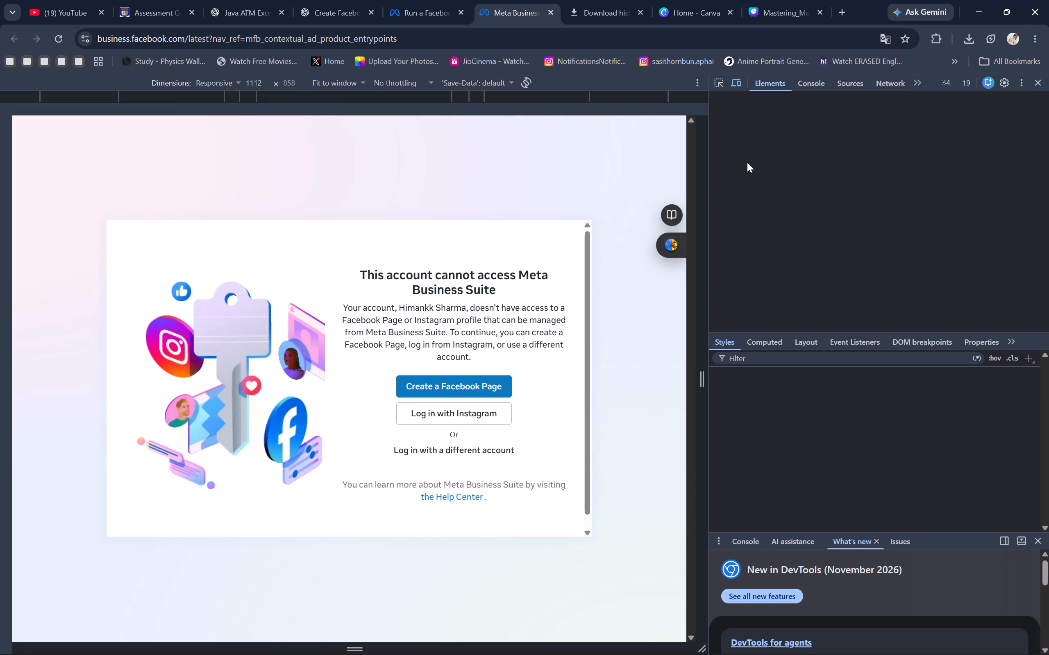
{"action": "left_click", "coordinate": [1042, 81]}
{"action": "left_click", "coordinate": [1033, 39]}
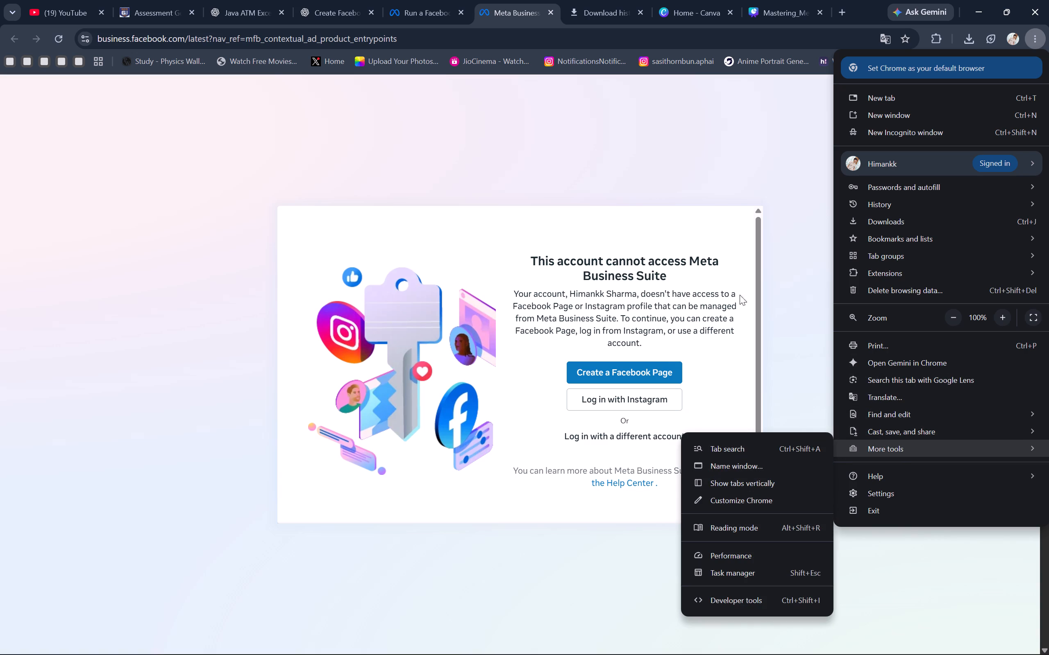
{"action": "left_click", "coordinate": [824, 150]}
Search the web in a new tab for "shortcut to see the website as phone".
{"action": "left_click", "coordinate": [842, 16]}
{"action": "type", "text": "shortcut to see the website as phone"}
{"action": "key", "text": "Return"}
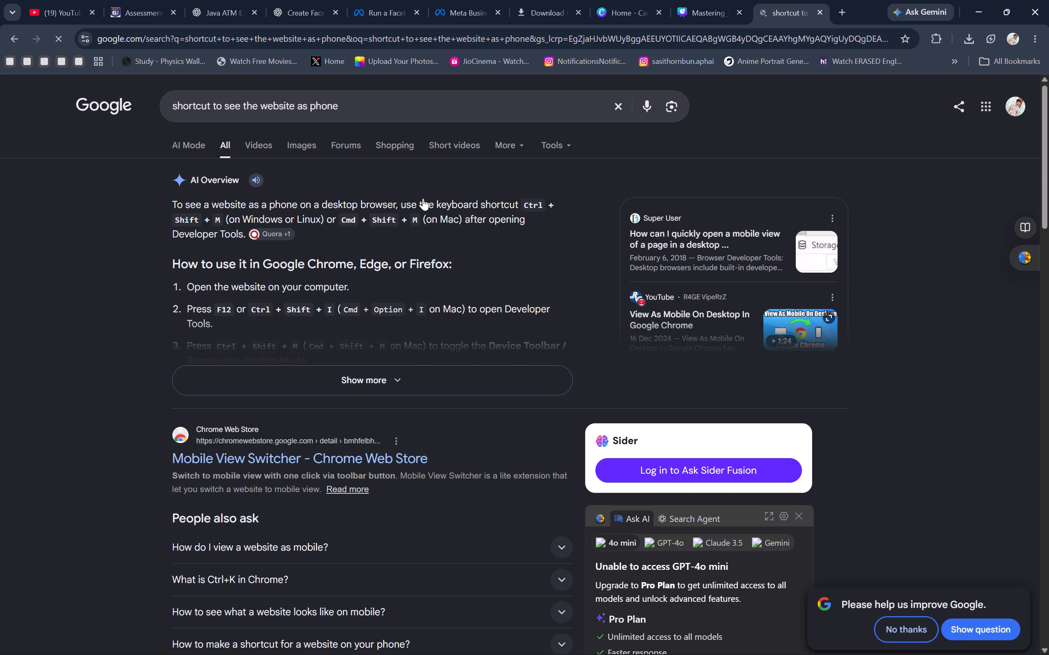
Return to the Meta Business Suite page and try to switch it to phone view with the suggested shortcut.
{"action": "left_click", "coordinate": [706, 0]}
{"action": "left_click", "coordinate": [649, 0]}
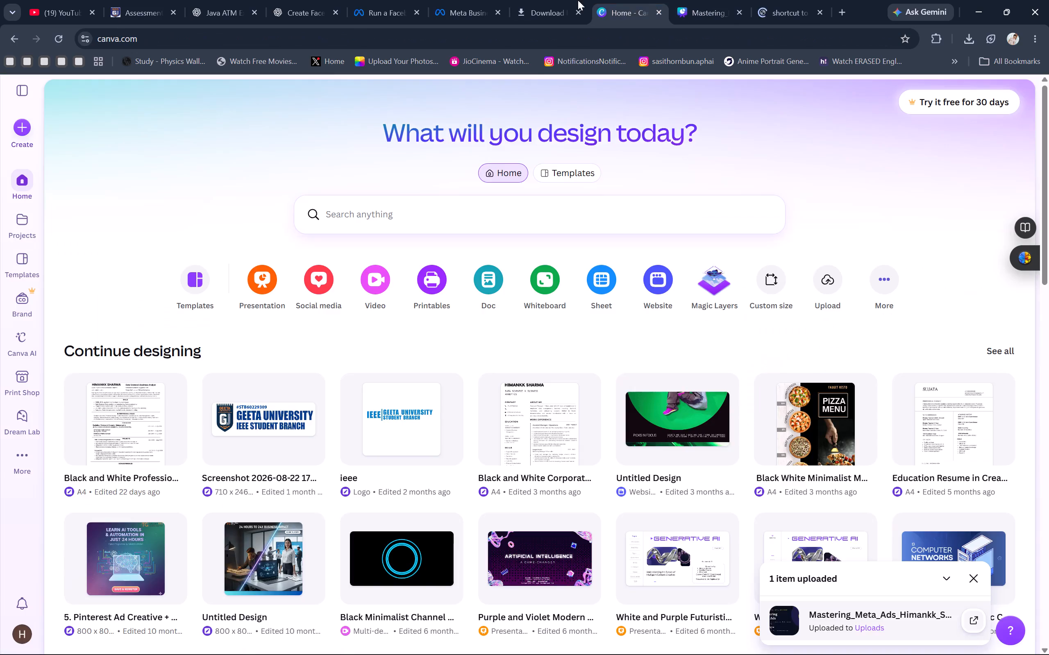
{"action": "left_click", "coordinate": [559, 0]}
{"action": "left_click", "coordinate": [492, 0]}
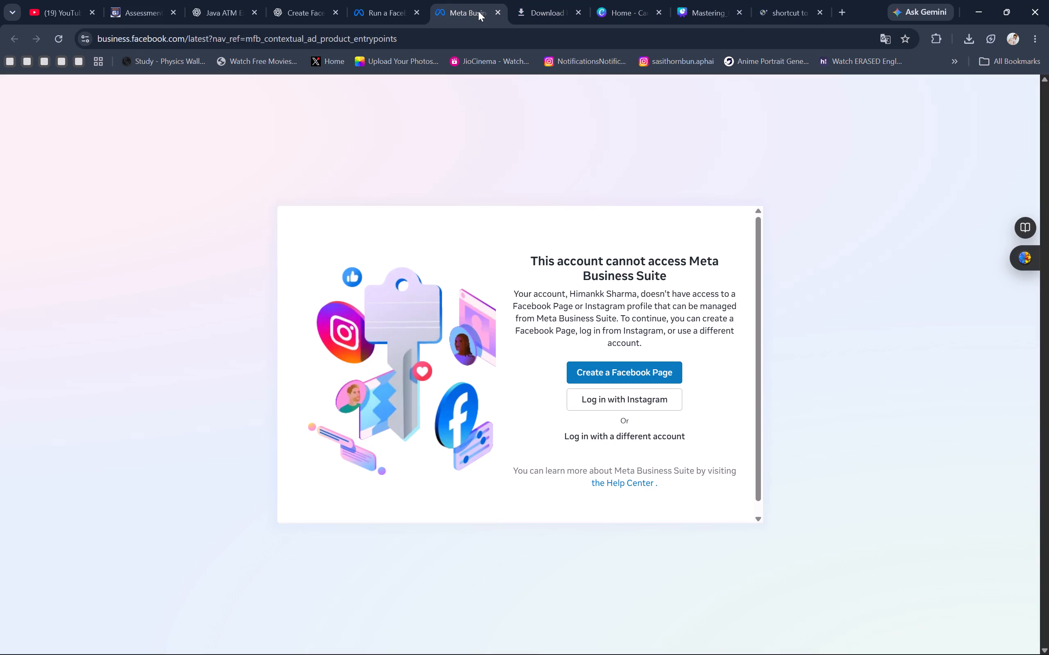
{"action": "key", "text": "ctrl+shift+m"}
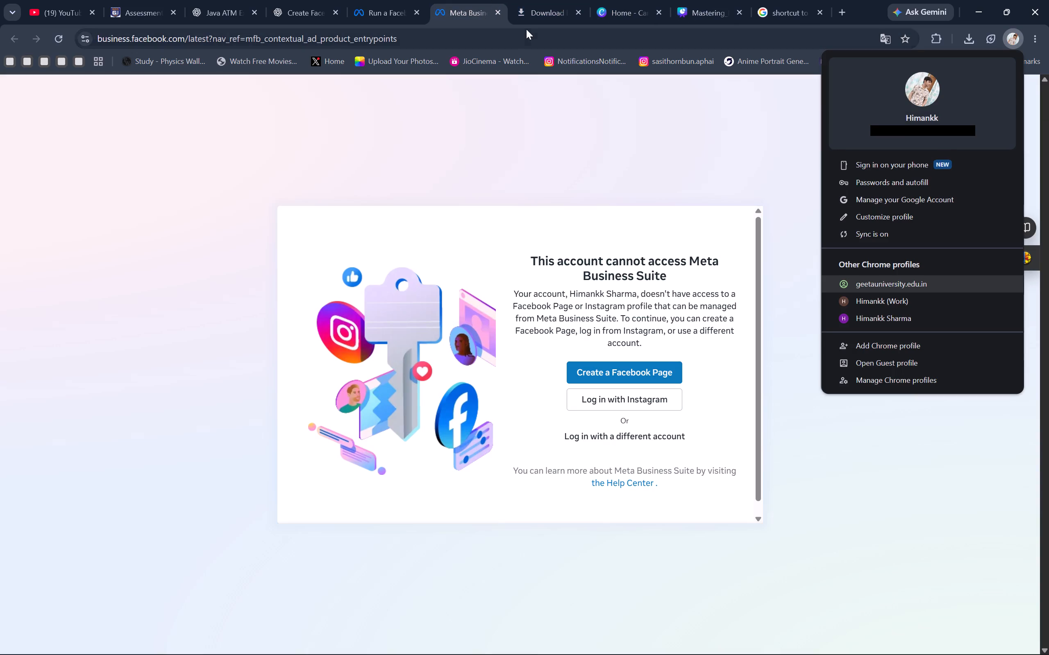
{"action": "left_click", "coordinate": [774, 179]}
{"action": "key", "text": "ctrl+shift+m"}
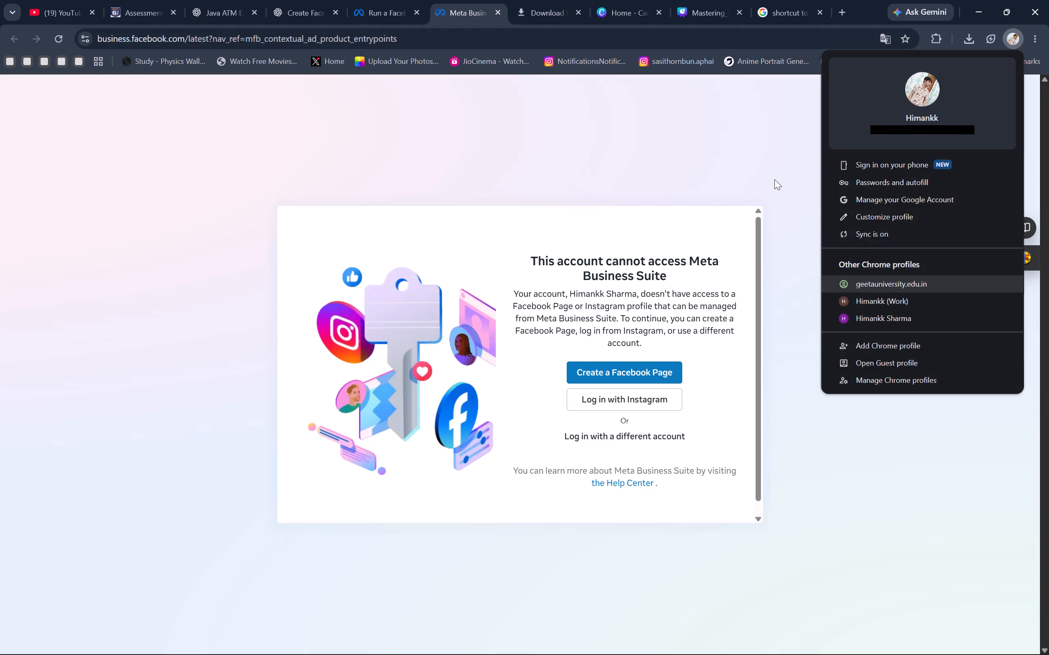
Return to the search results and review the instructions for viewing a website as a phone.
{"action": "left_click", "coordinate": [779, 0]}
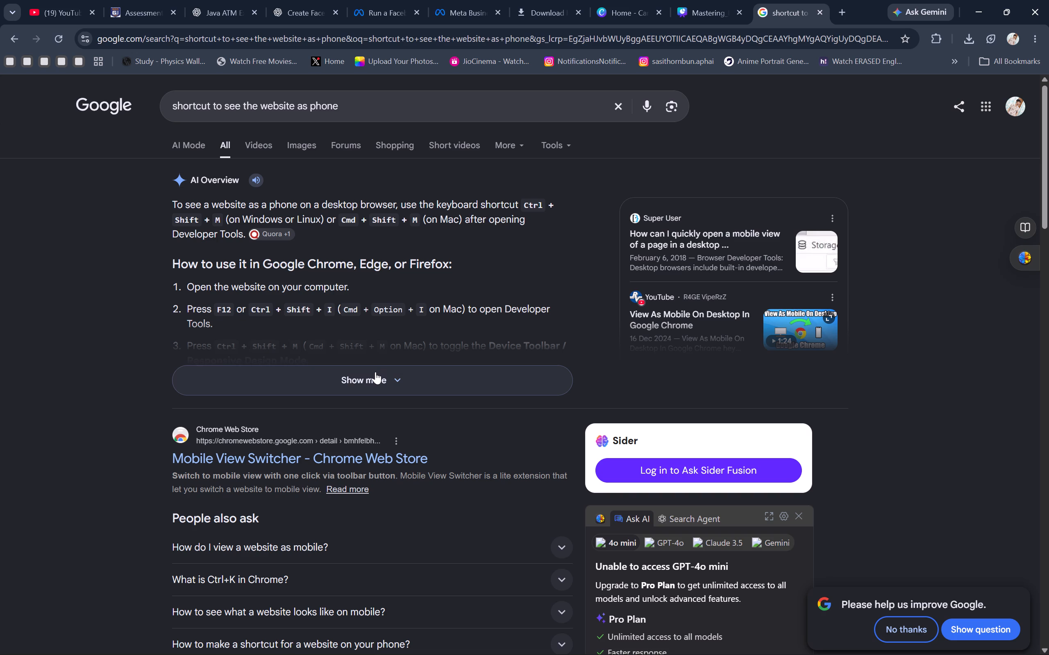
Expand the search overview and read how to view a website as a phone in a desktop browser.
{"action": "left_click", "coordinate": [375, 372]}
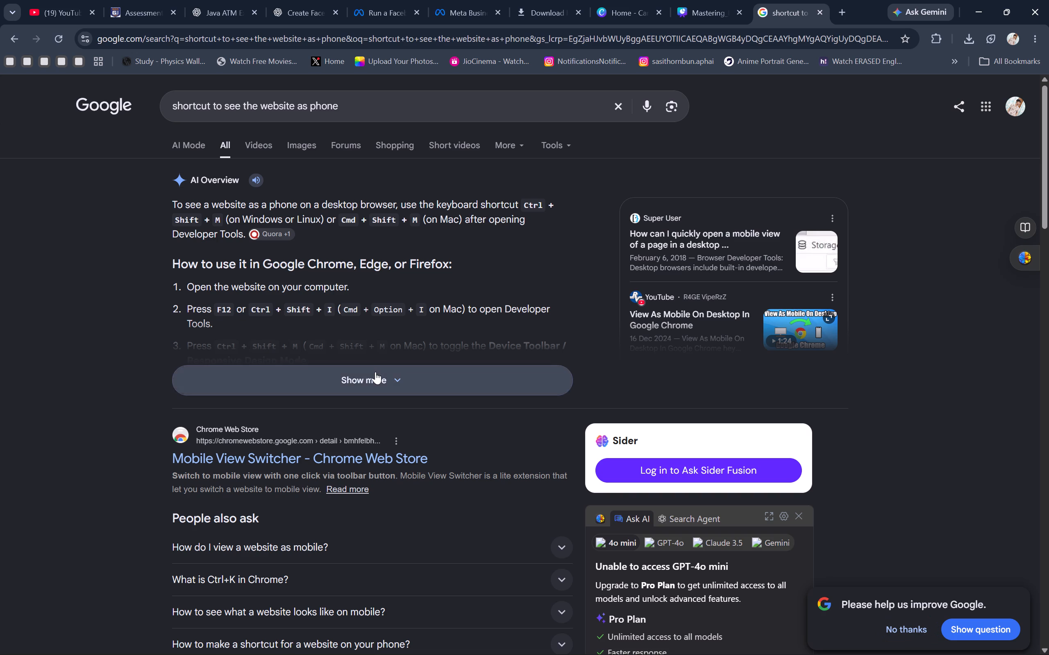
{"action": "scroll", "coordinate": [375, 372], "scroll_direction": "down", "scroll_amount": 2}
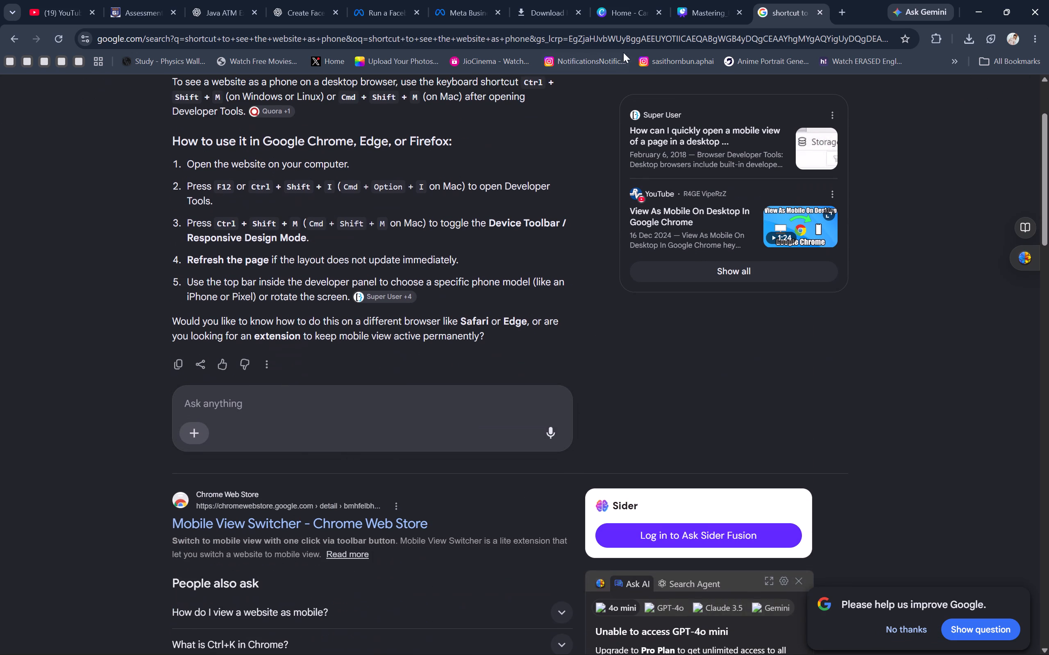
Return to the Meta Business Suite page and open the browser's Developer Tools on it.
{"action": "left_click", "coordinate": [484, 0]}
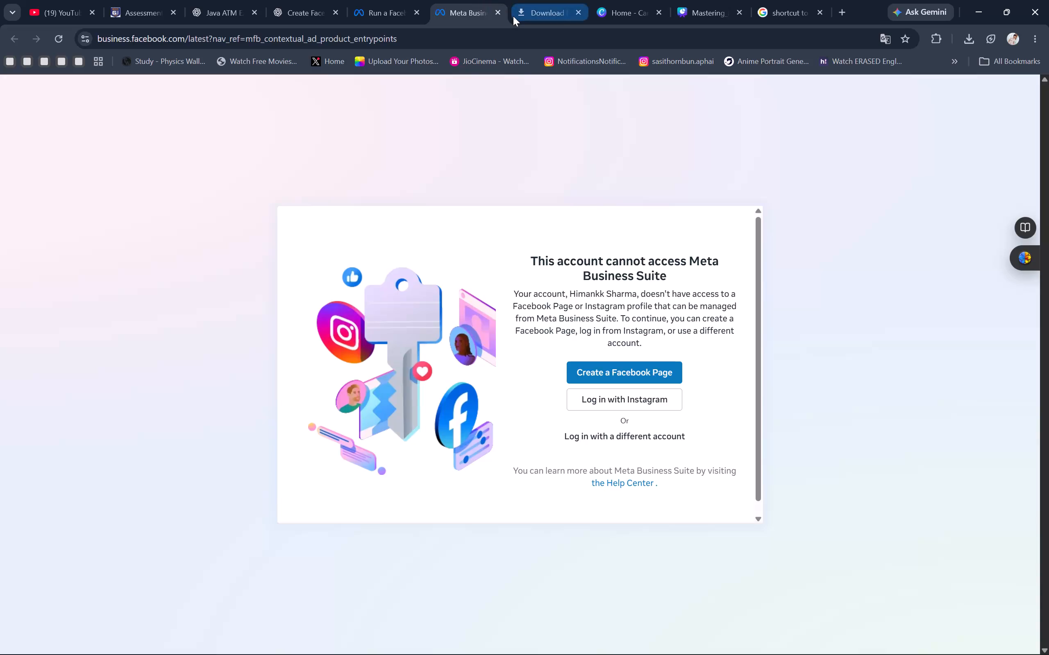
{"action": "key", "text": "F12"}
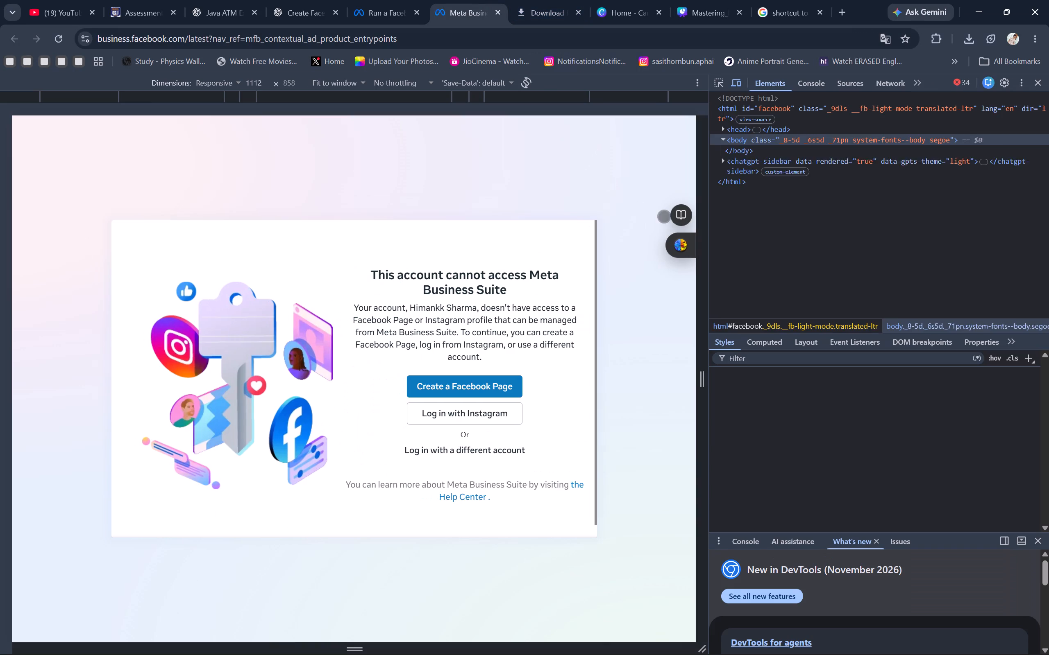
Look through the Developer Tools' Elements, Console, Sources and Network sections for a way to view the page as a phone.
{"action": "scroll", "coordinate": [794, 318], "scroll_direction": "down", "scroll_amount": 6}
{"action": "scroll", "coordinate": [901, 486], "scroll_direction": "down", "scroll_amount": 5}
{"action": "scroll", "coordinate": [947, 577], "scroll_direction": "down", "scroll_amount": 7}
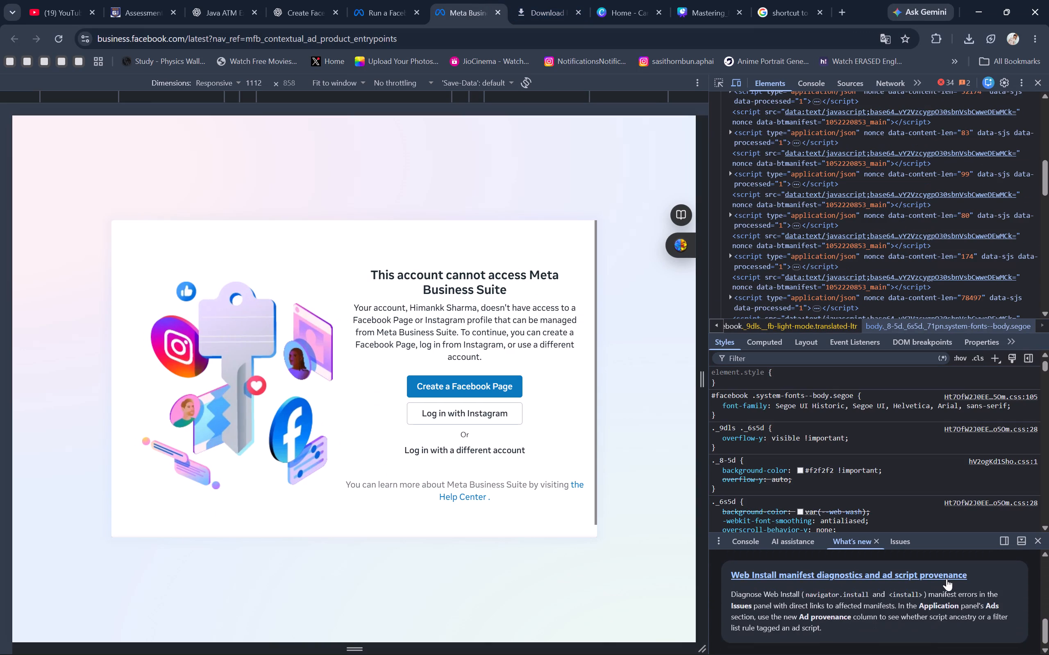
{"action": "scroll", "coordinate": [947, 578], "scroll_direction": "down", "scroll_amount": 1}
{"action": "scroll", "coordinate": [947, 578], "scroll_direction": "up", "scroll_amount": 7}
{"action": "left_click", "coordinate": [809, 83]}
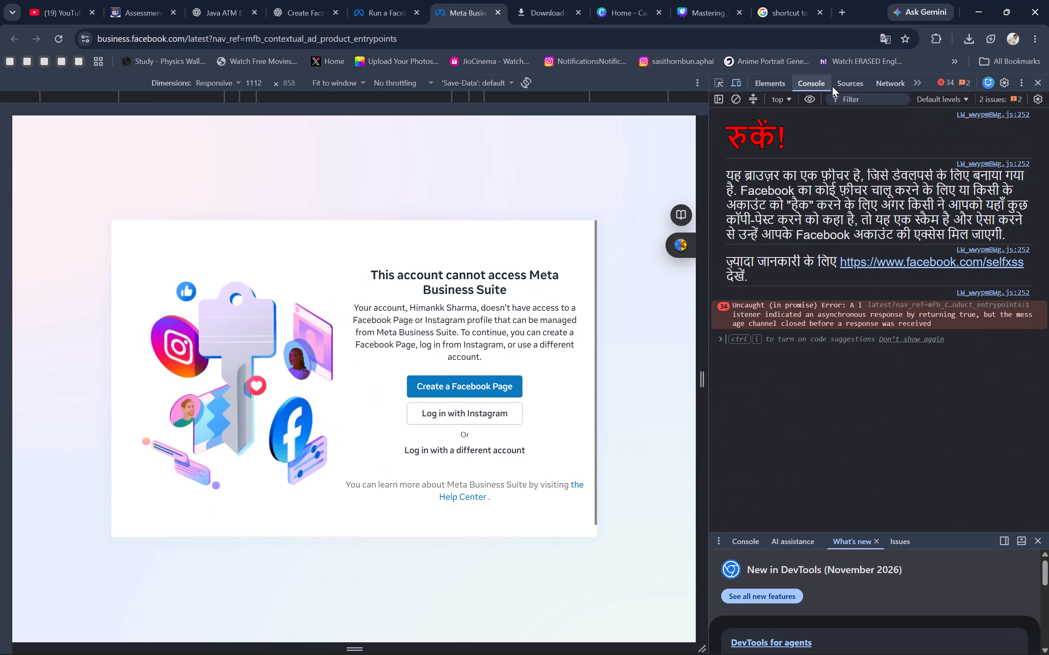
{"action": "left_click", "coordinate": [848, 86]}
{"action": "left_click", "coordinate": [820, 82]}
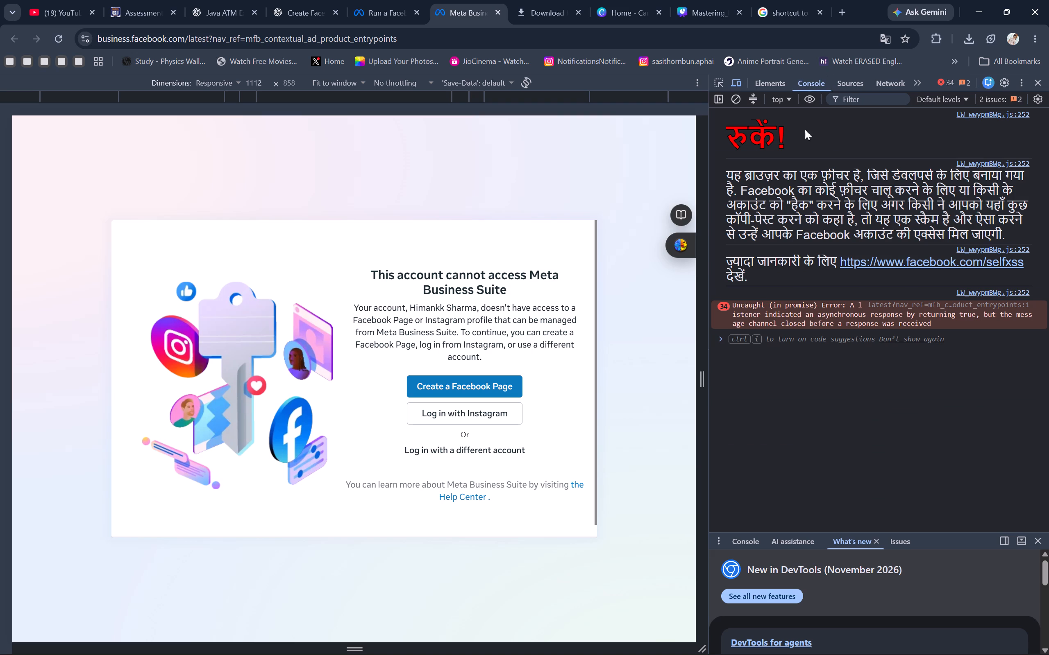
{"action": "left_click", "coordinate": [888, 82]}
{"action": "left_click", "coordinate": [916, 82]}
{"action": "left_click", "coordinate": [916, 82]}
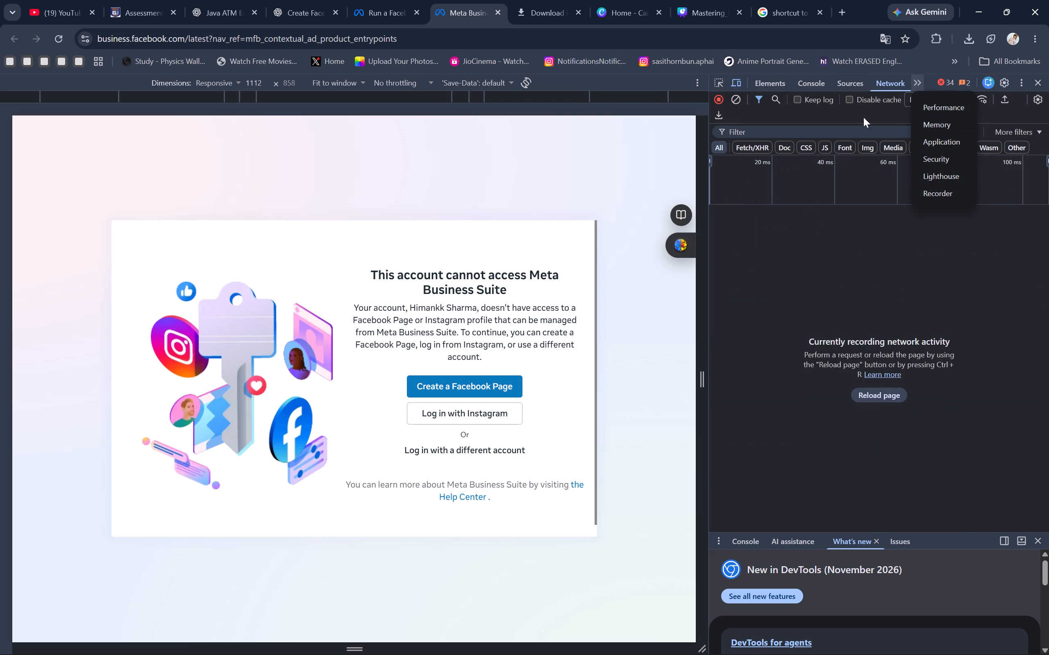
{"action": "left_click", "coordinate": [764, 86]}
Activate element inspection and toggle the device toolbar, leaving the Meta Business Suite page in normal desktop view.
{"action": "left_click", "coordinate": [716, 85]}
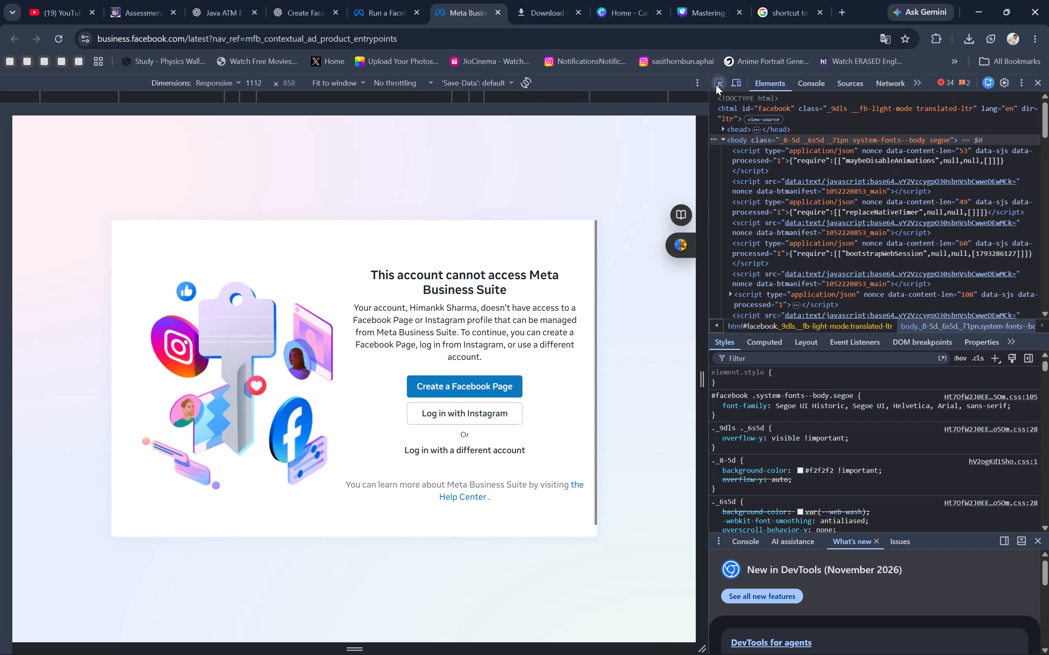
{"action": "left_click", "coordinate": [733, 86]}
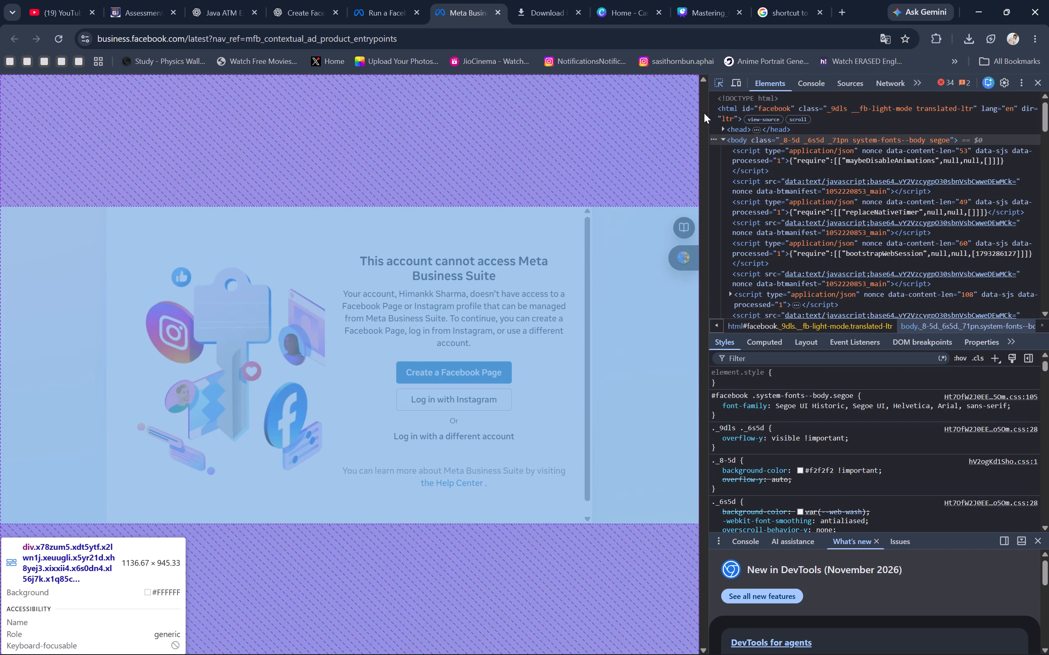
{"action": "left_click", "coordinate": [739, 81]}
{"action": "left_click", "coordinate": [739, 81]}
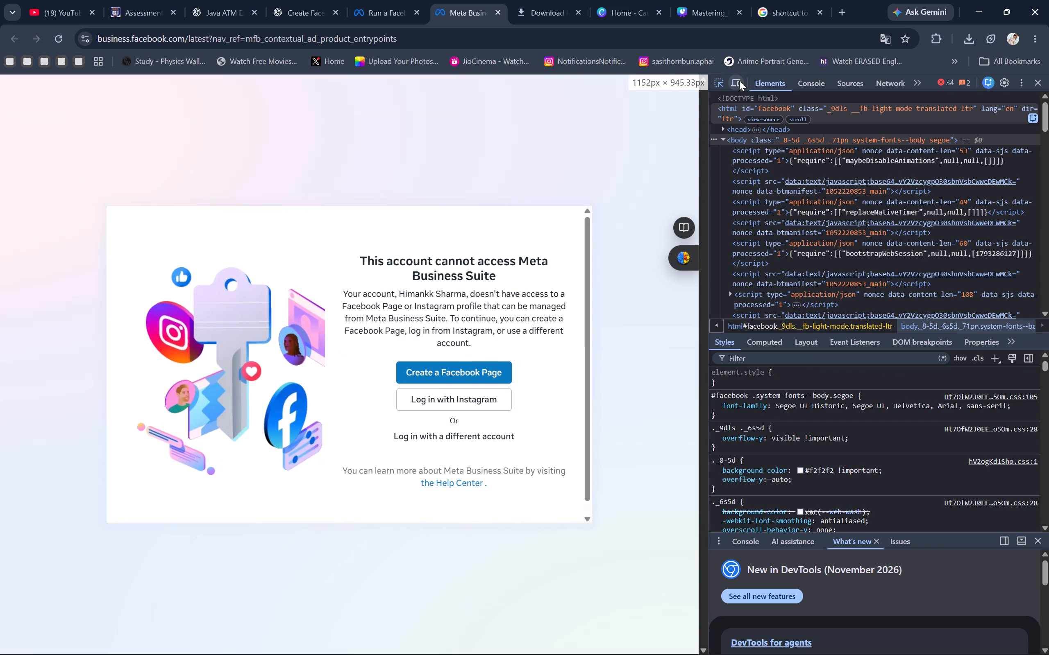
Check the Developer Tools settings for a phone view option and close them again.
{"action": "left_click", "coordinate": [1002, 83]}
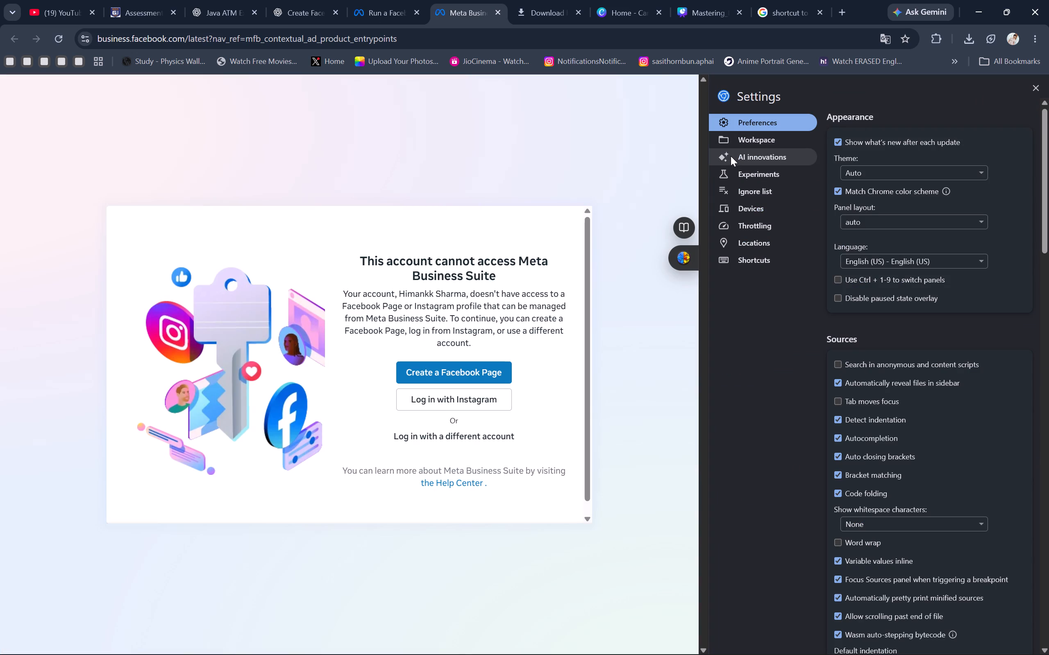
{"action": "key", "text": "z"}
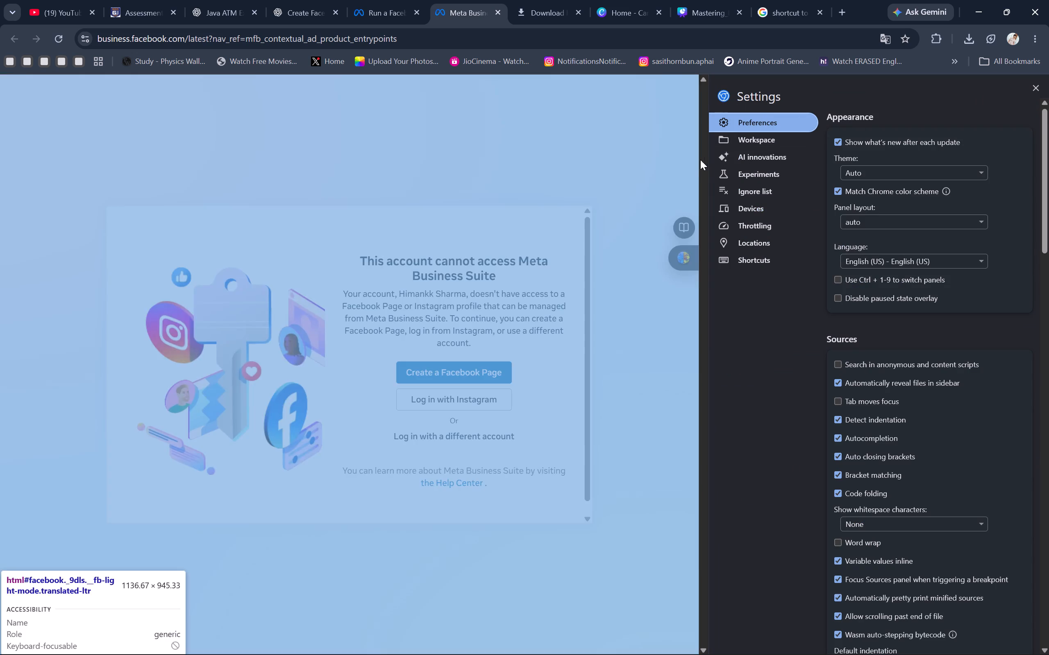
{"action": "left_click", "coordinate": [692, 158]}
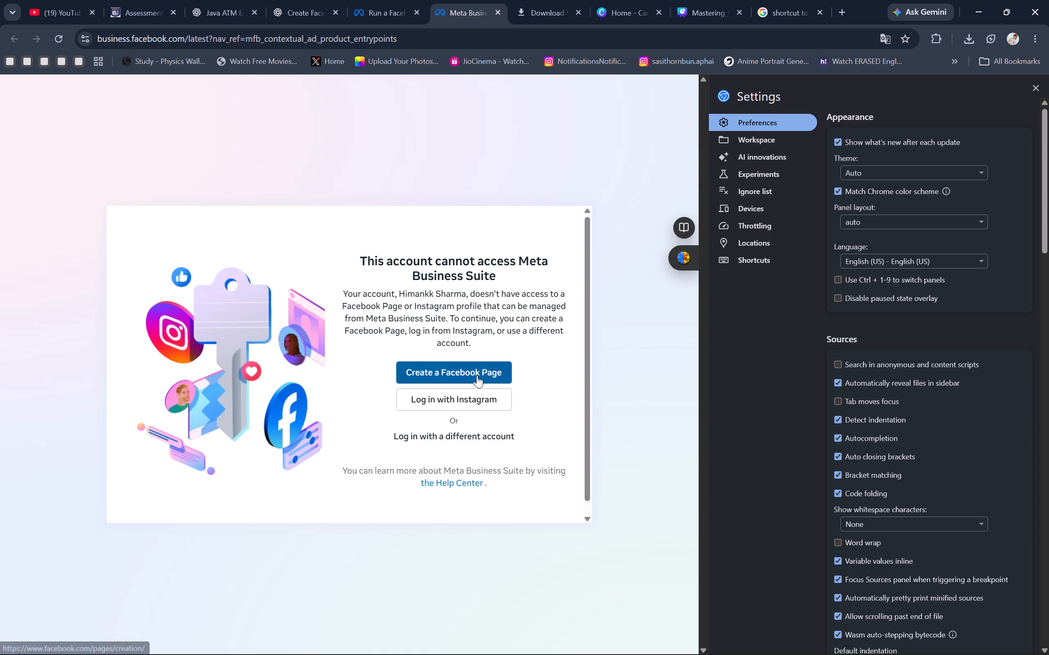
{"action": "left_click", "coordinate": [634, 216]}
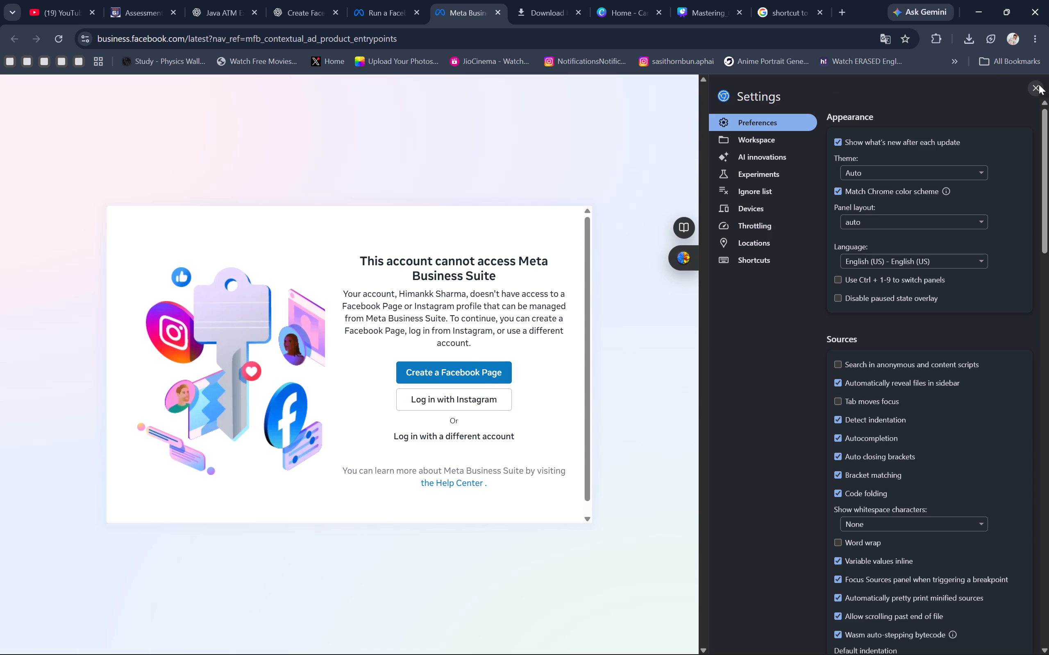
{"action": "left_click", "coordinate": [1037, 86]}
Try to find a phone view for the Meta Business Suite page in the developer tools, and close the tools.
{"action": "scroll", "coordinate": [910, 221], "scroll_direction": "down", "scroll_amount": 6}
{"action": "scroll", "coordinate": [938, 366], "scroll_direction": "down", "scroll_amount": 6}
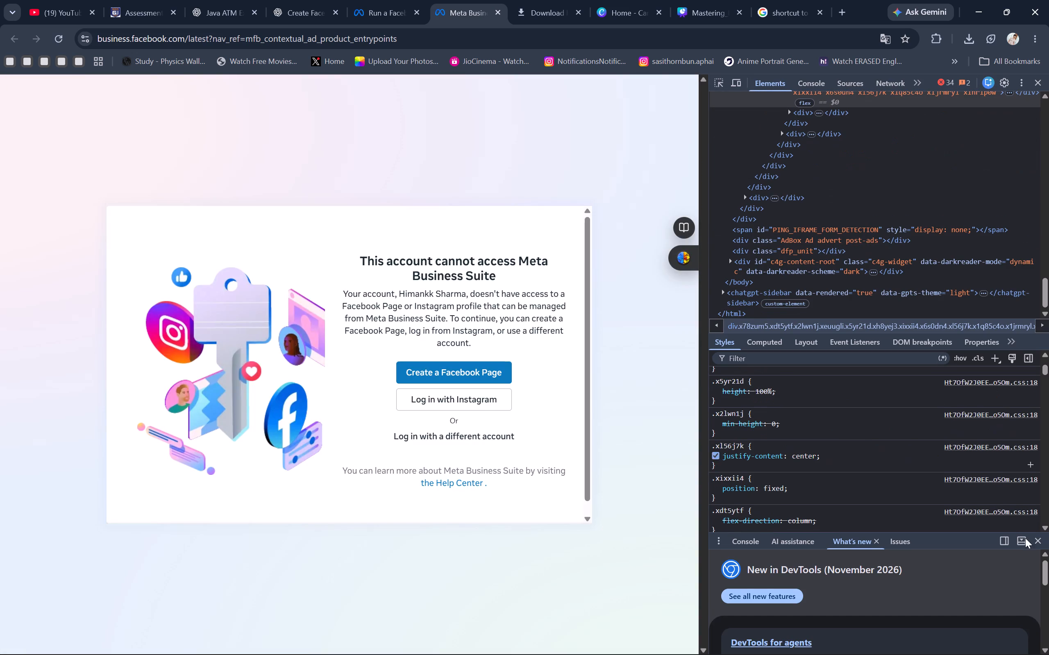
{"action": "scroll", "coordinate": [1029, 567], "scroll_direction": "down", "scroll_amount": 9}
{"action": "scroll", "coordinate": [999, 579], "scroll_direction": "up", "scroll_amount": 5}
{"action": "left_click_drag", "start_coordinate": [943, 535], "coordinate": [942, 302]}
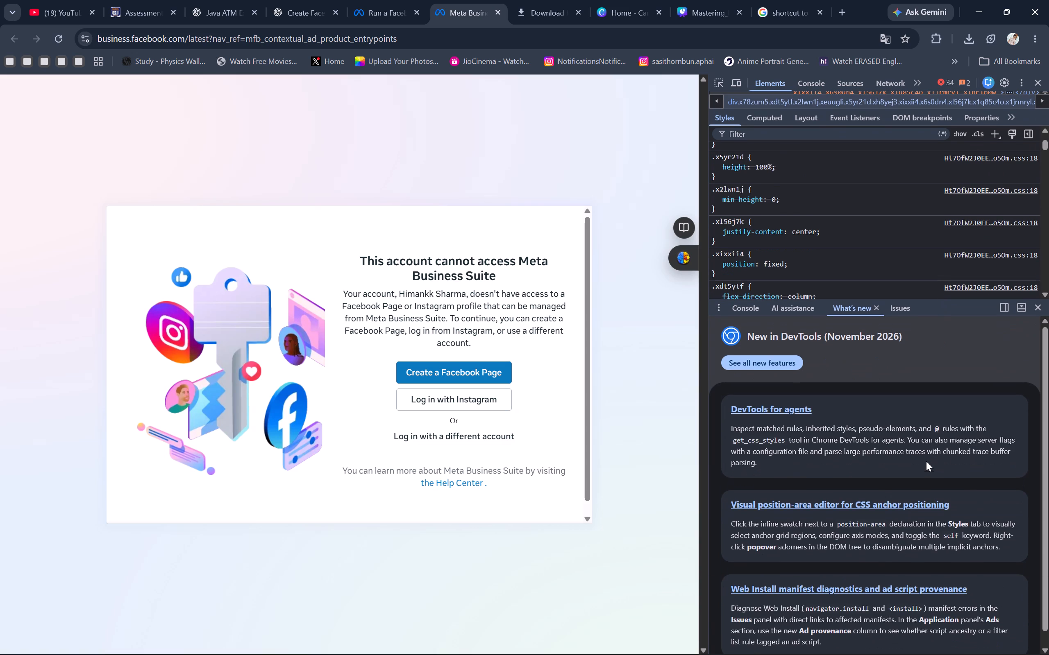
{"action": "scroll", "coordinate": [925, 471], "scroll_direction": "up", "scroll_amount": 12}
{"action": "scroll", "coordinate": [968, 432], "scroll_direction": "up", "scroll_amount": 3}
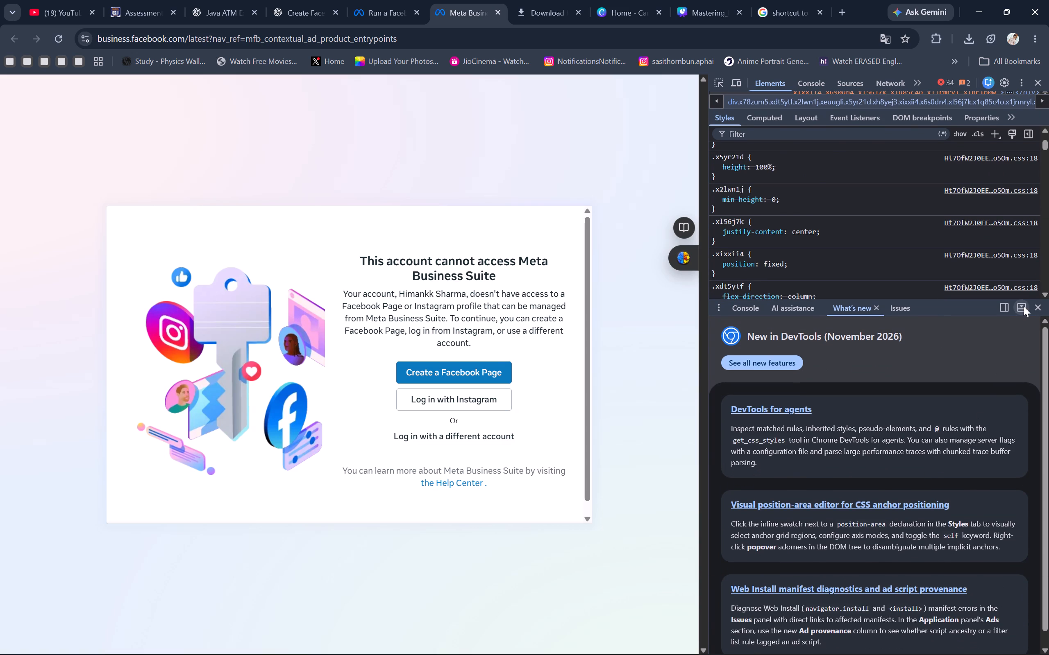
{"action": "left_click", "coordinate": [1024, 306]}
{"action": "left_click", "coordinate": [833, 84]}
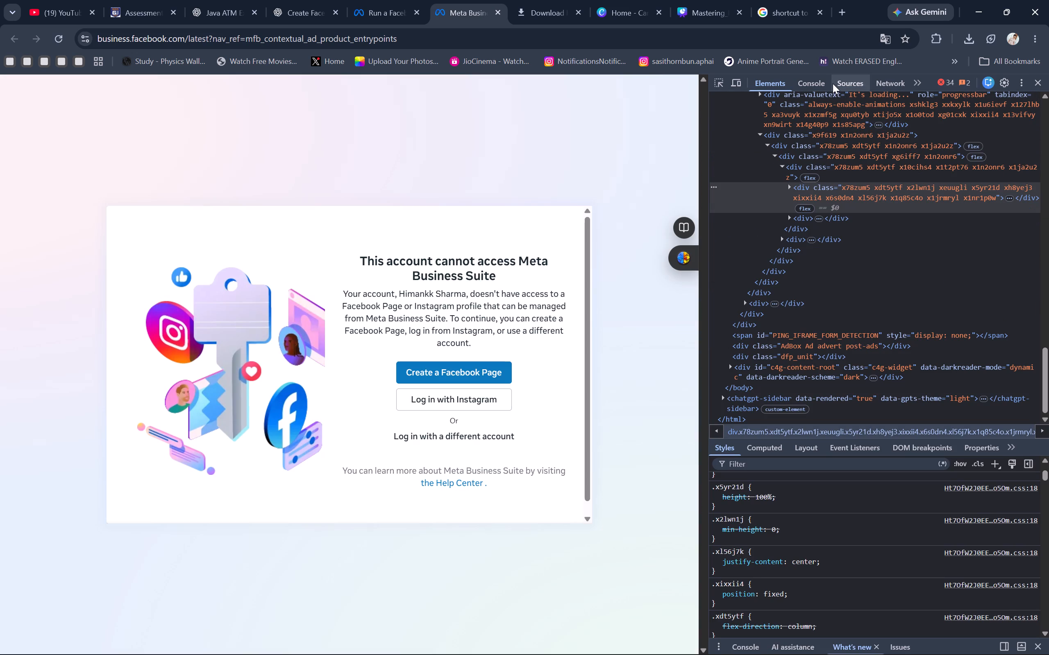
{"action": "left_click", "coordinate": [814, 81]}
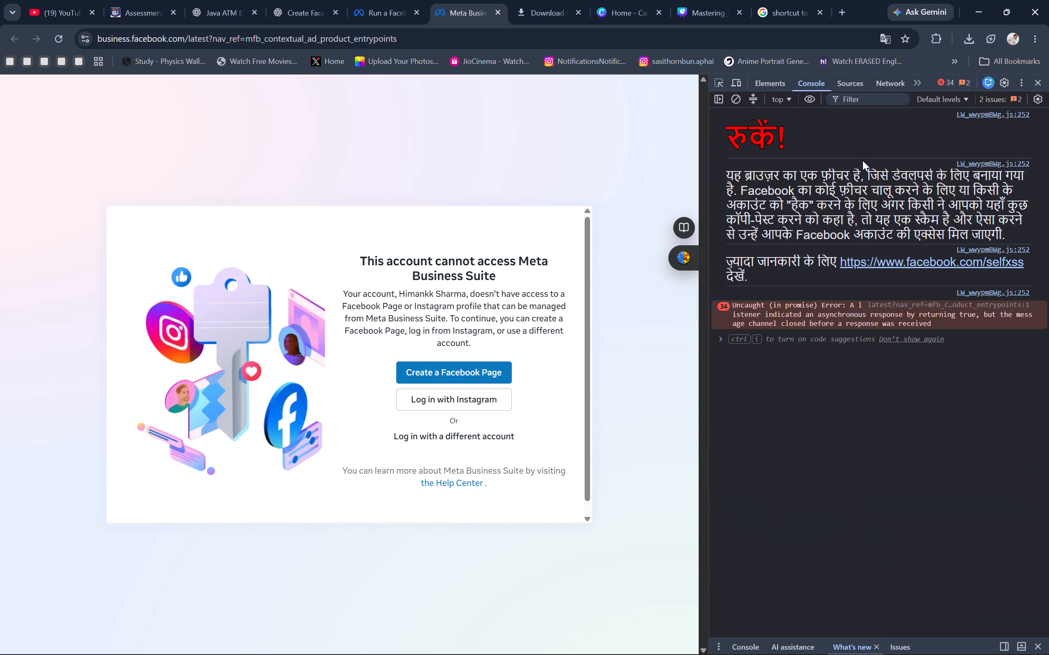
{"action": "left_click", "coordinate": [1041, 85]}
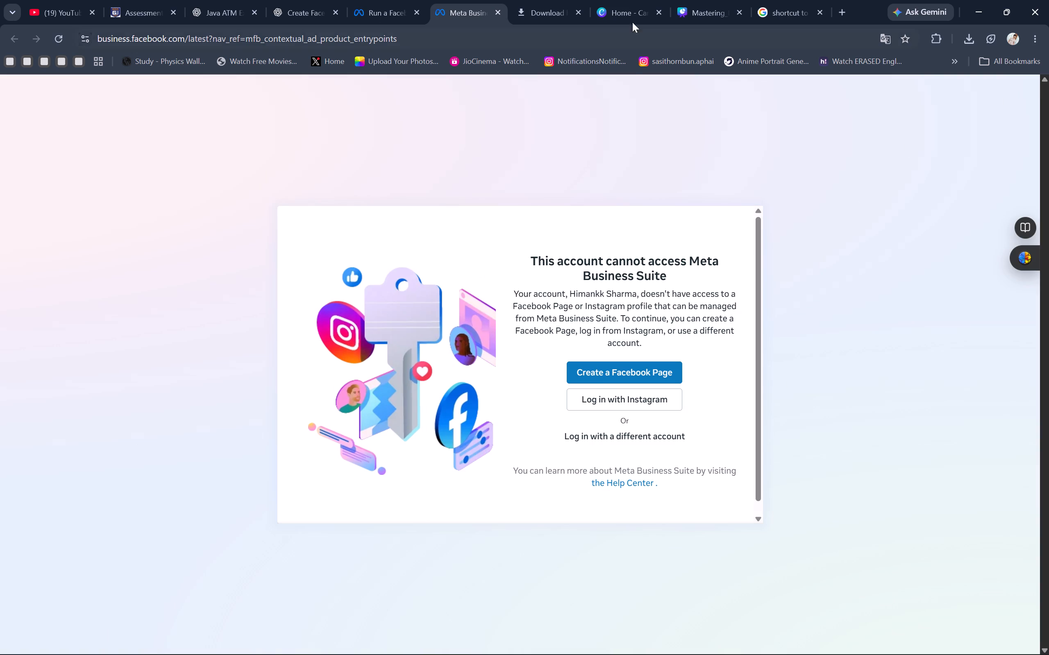
Open Mobile View Switcher in the Chrome Web Store from the search results and add the extension to Chrome.
{"action": "left_click", "coordinate": [772, 0]}
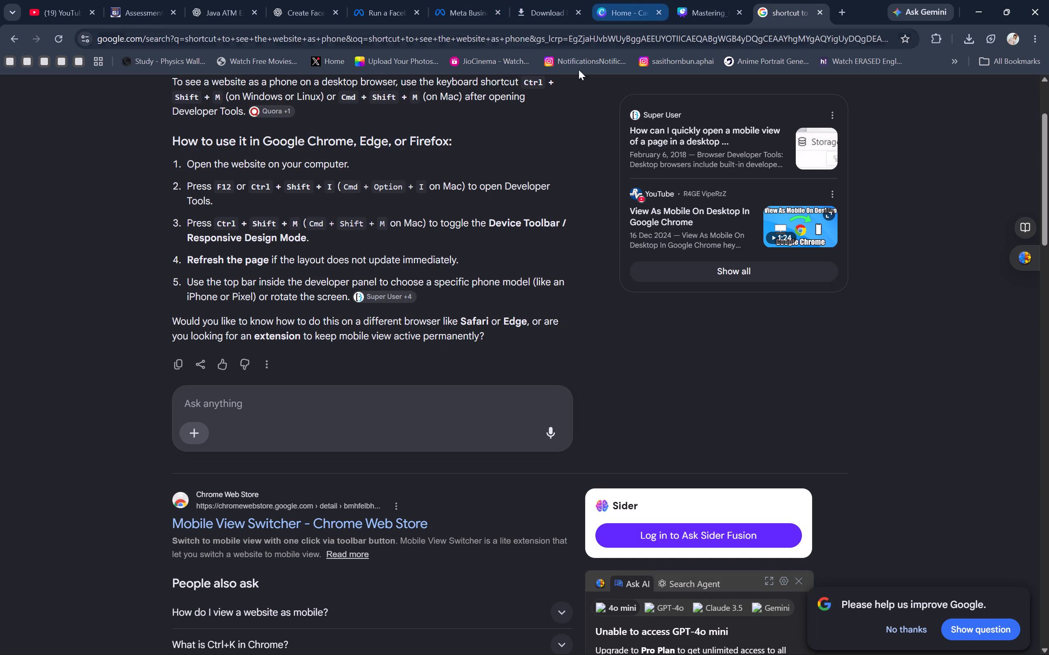
{"action": "scroll", "coordinate": [489, 302], "scroll_direction": "down", "scroll_amount": 3}
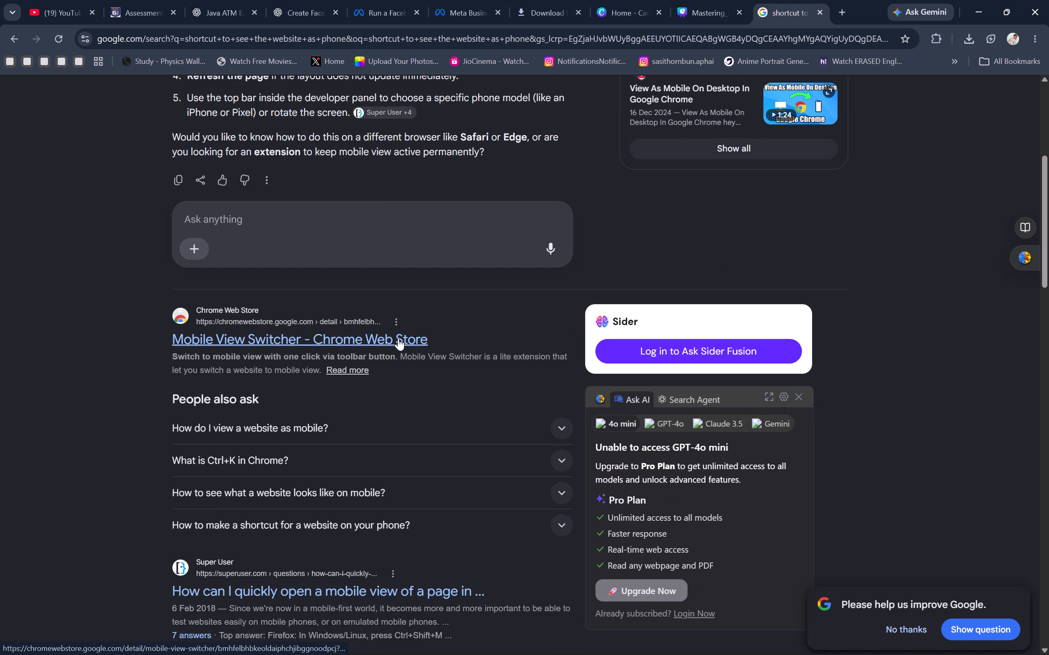
{"action": "left_click", "coordinate": [398, 338]}
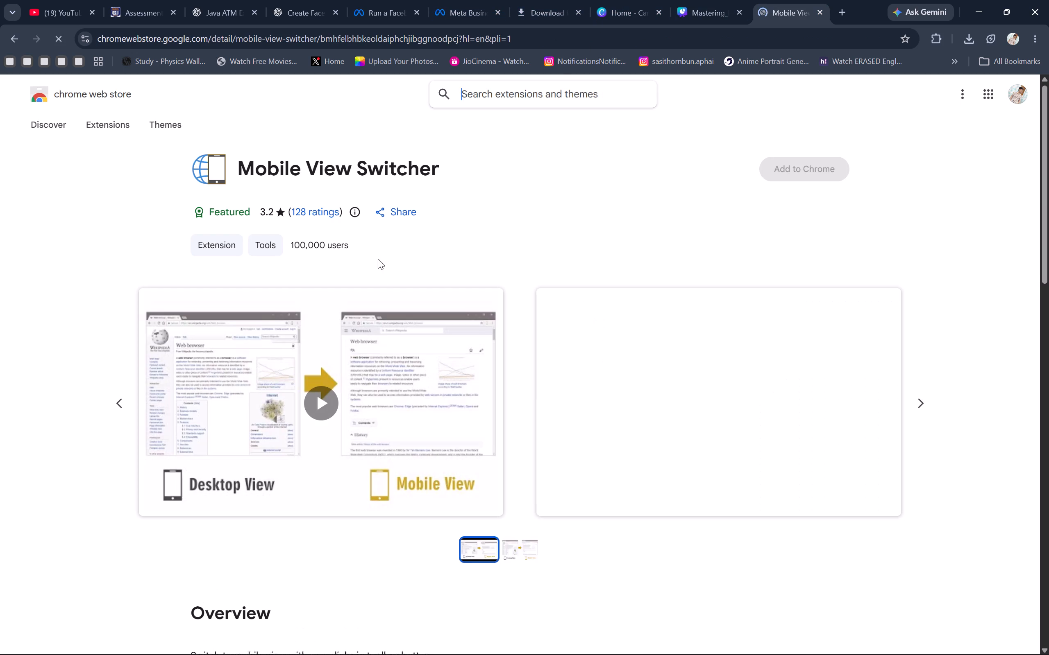
{"action": "left_click", "coordinate": [822, 166]}
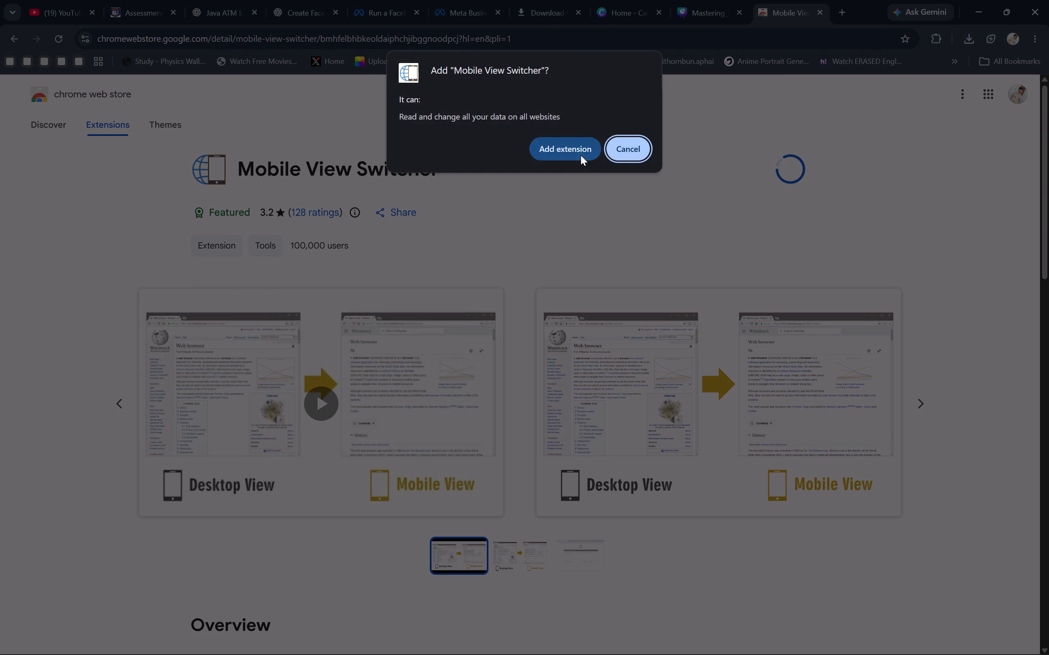
{"action": "left_click", "coordinate": [579, 154]}
{"action": "scroll", "coordinate": [580, 240], "scroll_direction": "down", "scroll_amount": 4}
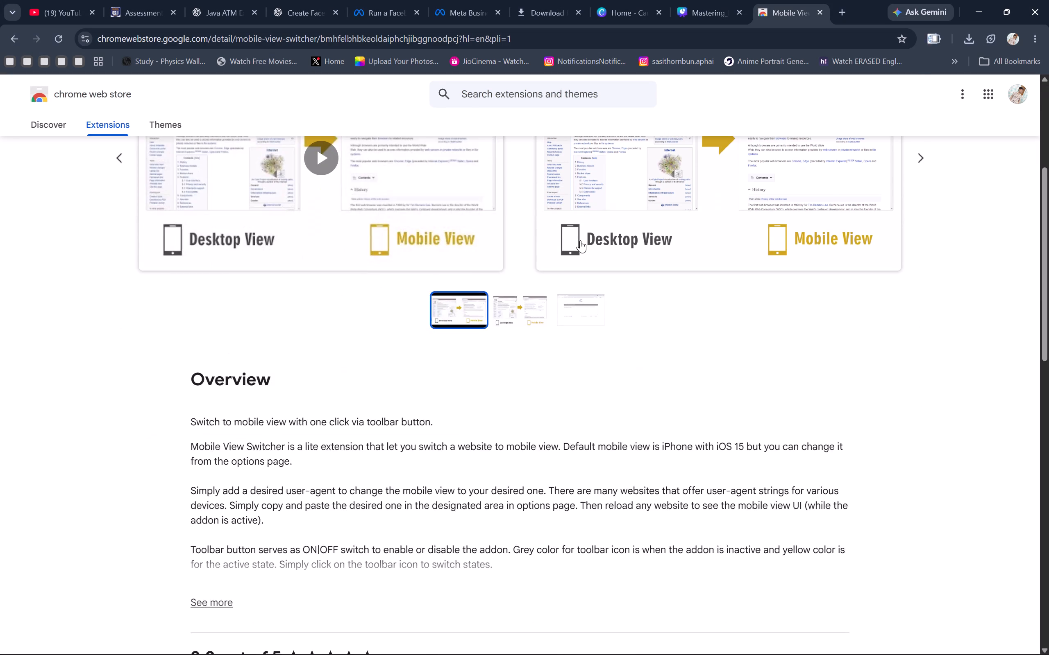
{"action": "scroll", "coordinate": [580, 240], "scroll_direction": "up", "scroll_amount": 6}
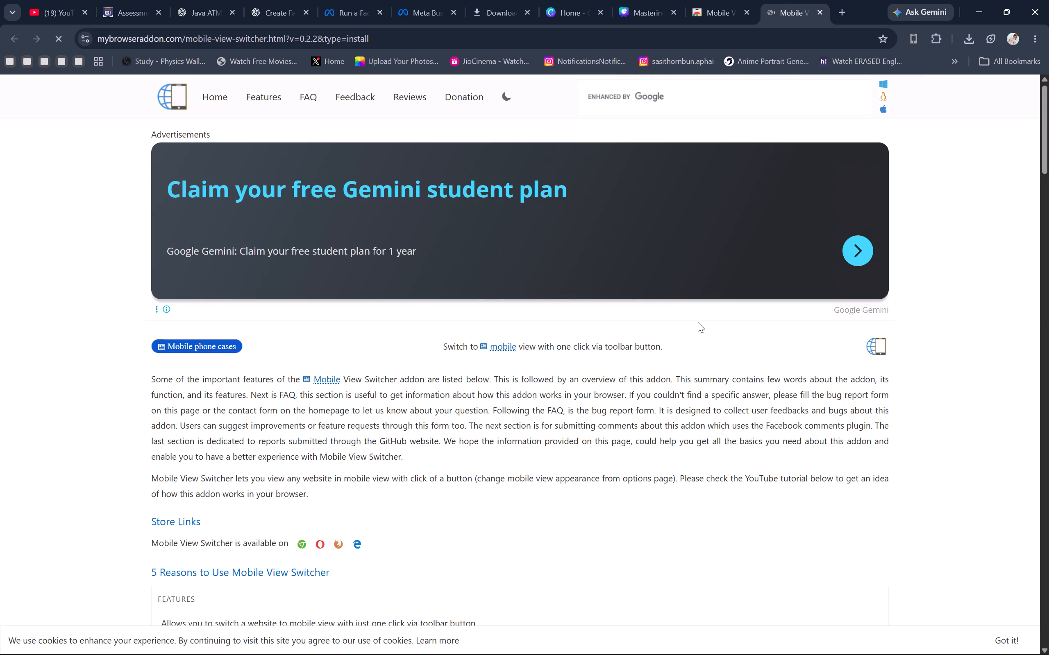
Watch part of the YouTube tutorial on the Mobile View Switcher site to learn how the extension works, and pause it.
{"action": "scroll", "coordinate": [697, 318], "scroll_direction": "down", "scroll_amount": 7}
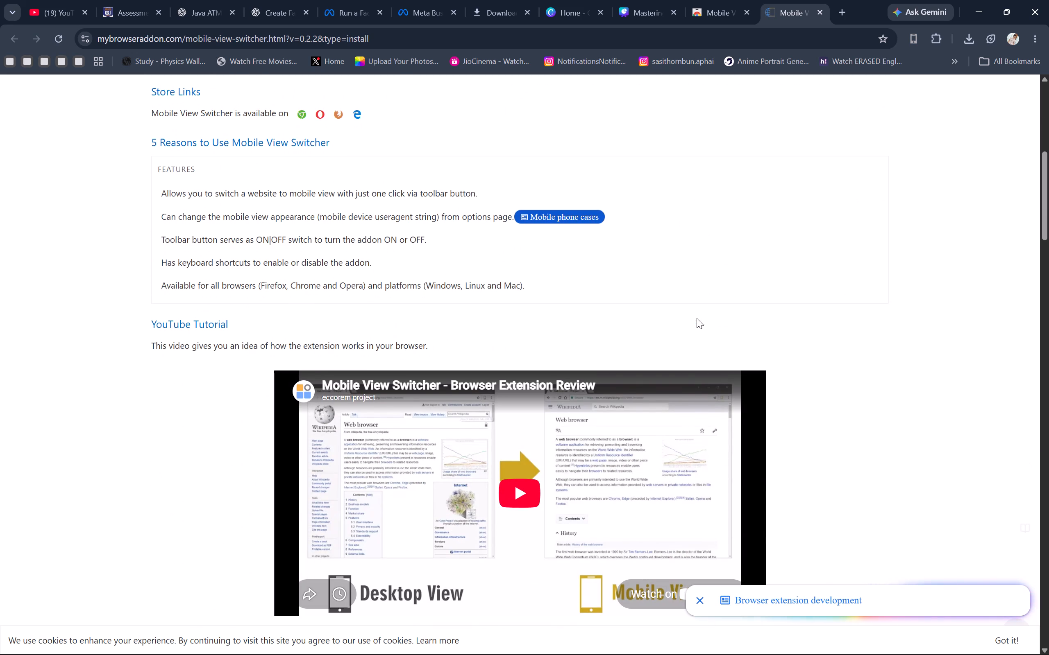
{"action": "left_click", "coordinate": [518, 486]}
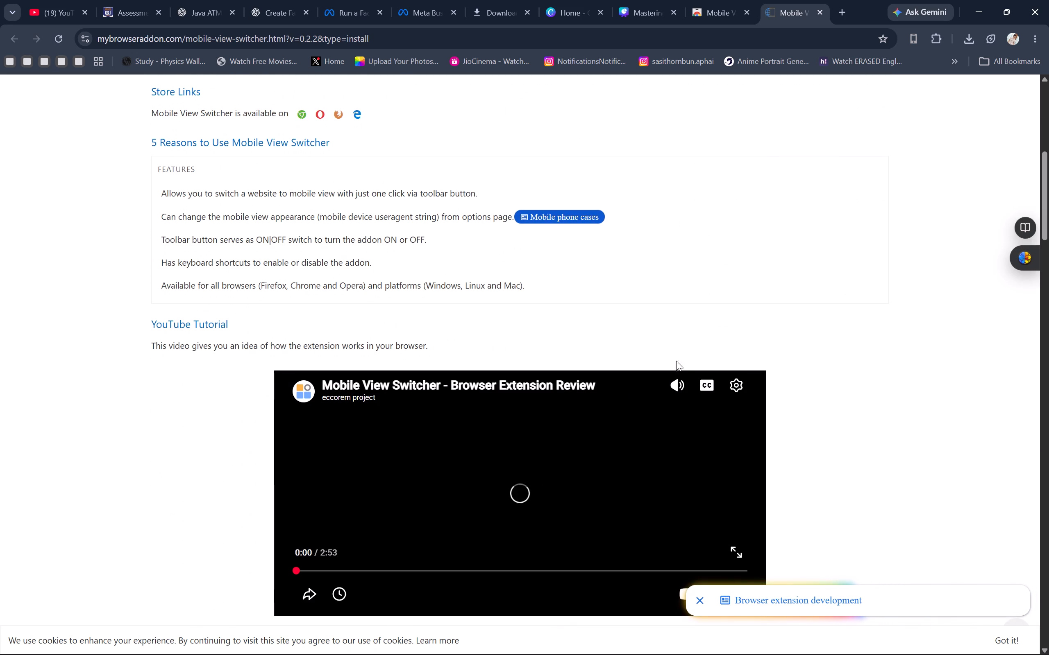
{"action": "scroll", "coordinate": [793, 335], "scroll_direction": "down", "scroll_amount": 2}
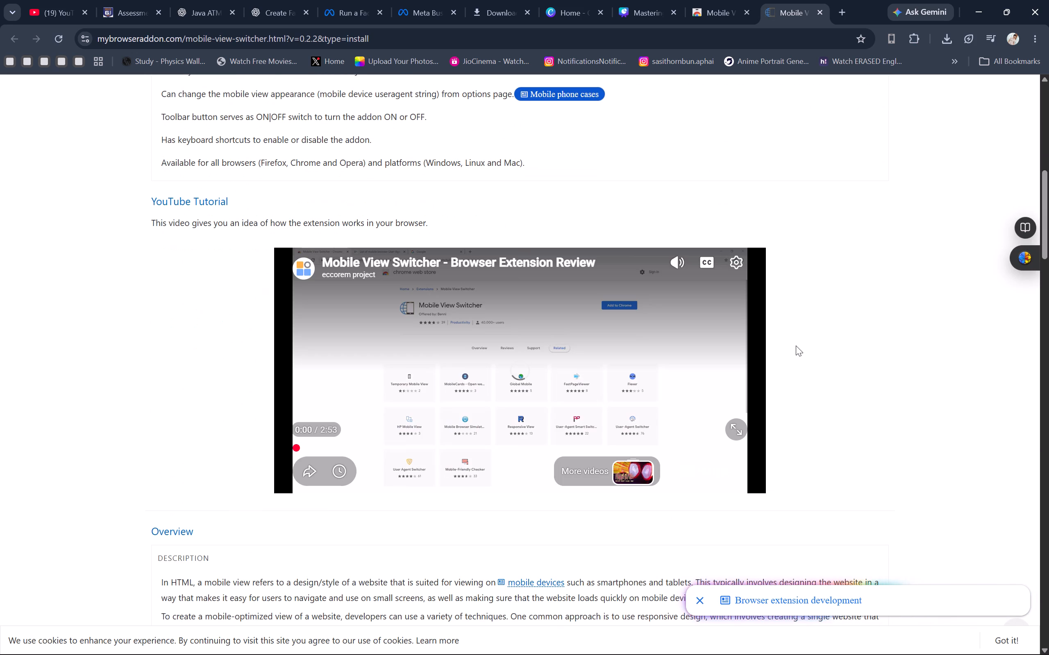
{"action": "left_click", "coordinate": [341, 447]}
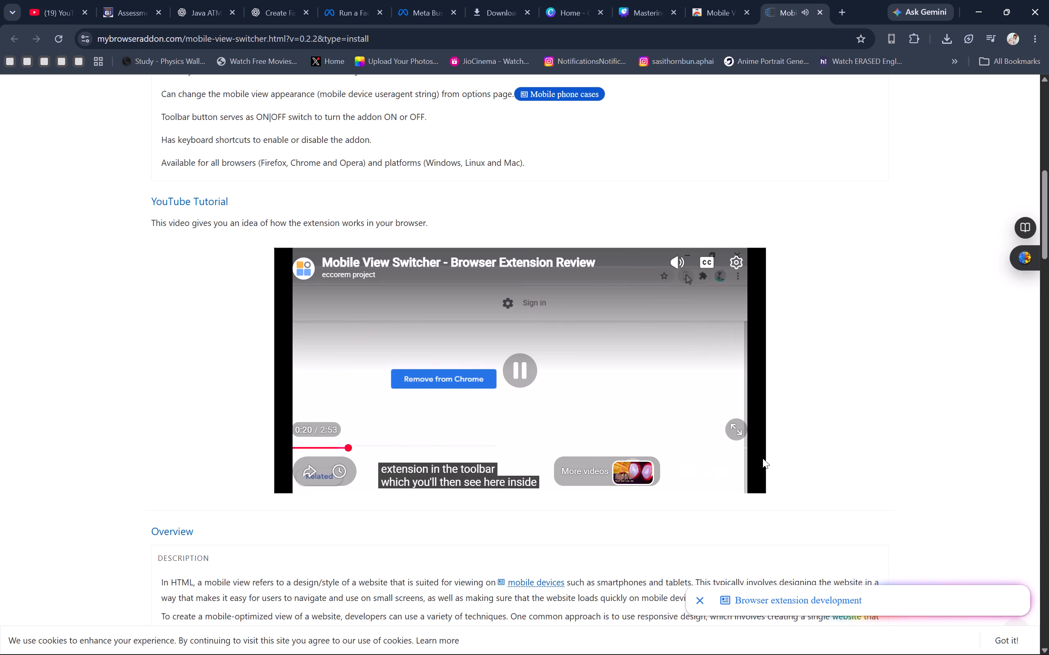
{"action": "left_click", "coordinate": [833, 208]}
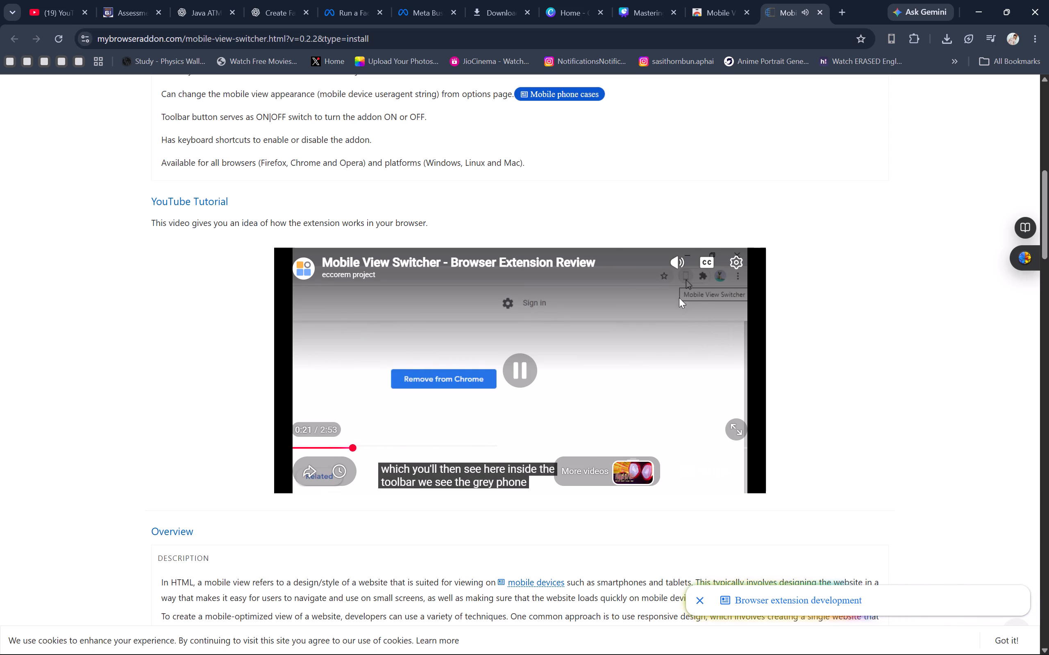
{"action": "left_click", "coordinate": [431, 378]}
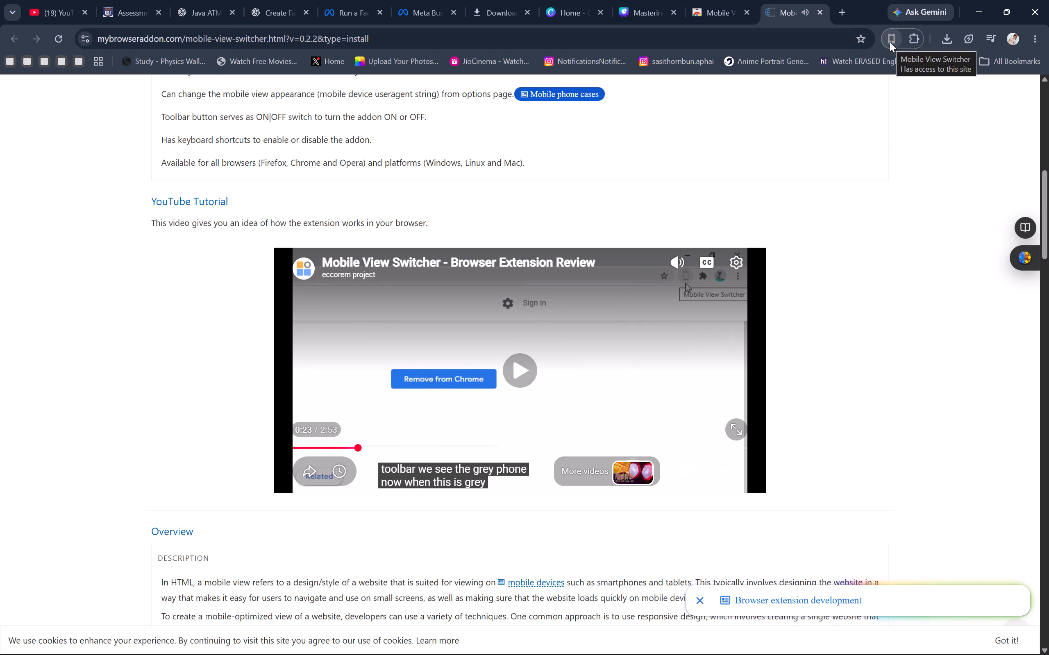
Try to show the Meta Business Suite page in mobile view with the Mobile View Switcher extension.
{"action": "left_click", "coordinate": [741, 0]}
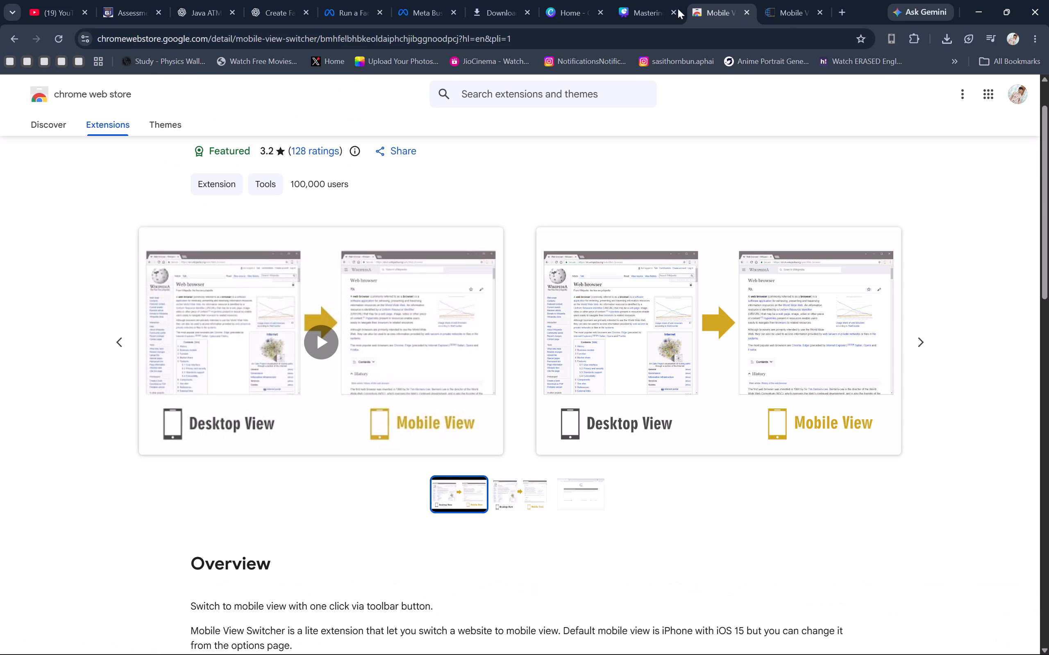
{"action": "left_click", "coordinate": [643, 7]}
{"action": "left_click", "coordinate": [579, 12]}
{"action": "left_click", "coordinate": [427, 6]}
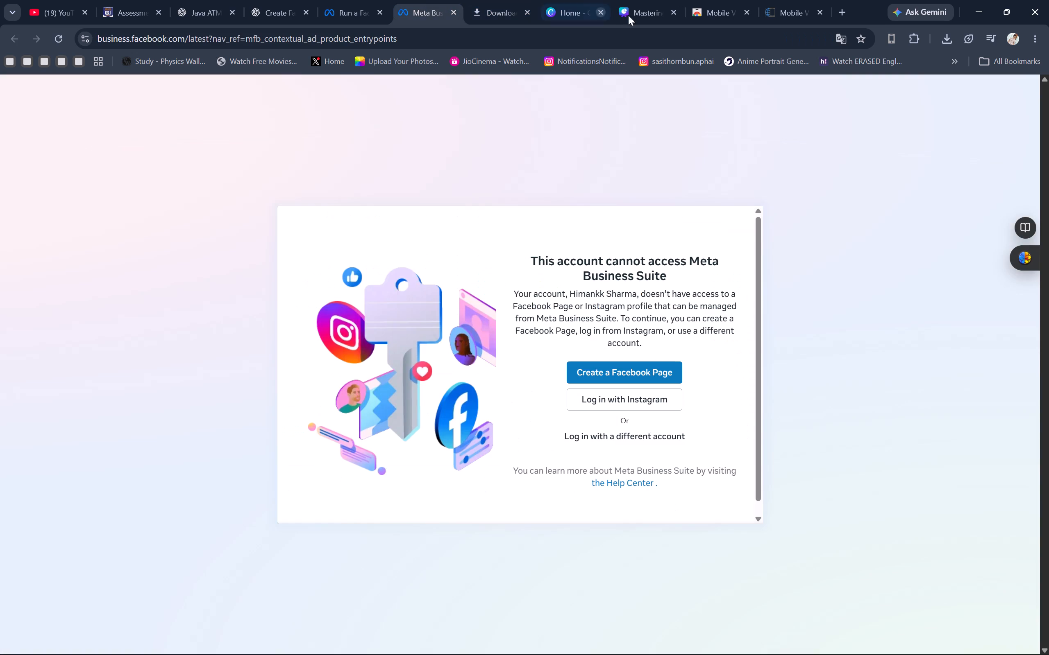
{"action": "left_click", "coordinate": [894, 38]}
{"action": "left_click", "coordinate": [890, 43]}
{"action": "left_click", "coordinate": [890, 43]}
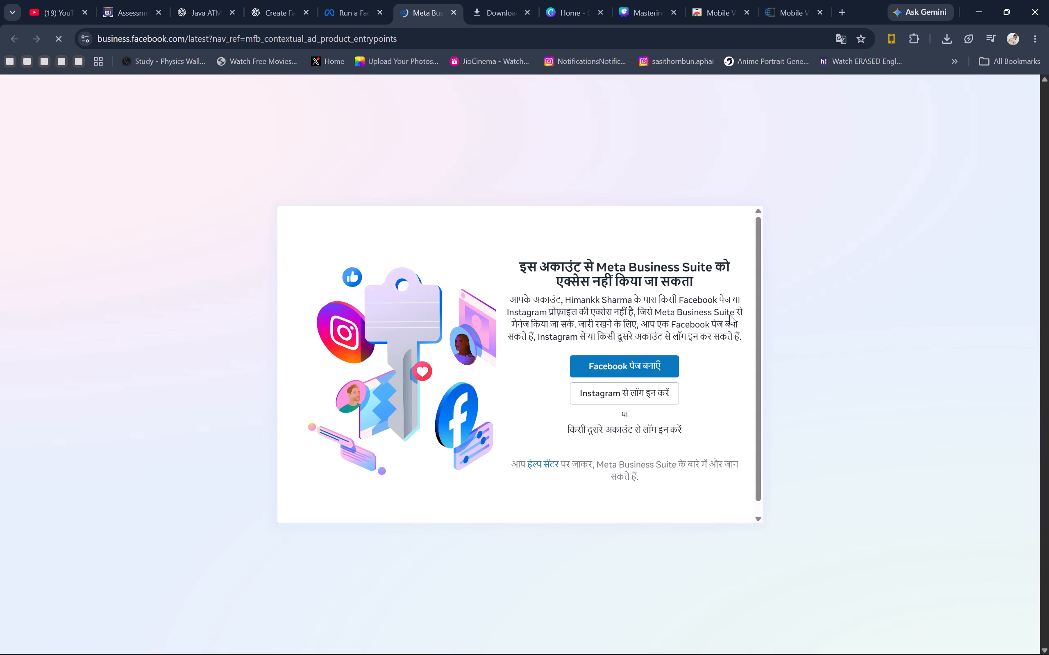
Capture a screenshot of only the text and login options half of the Meta Business Suite card, excluding the illustration.
{"action": "scroll", "coordinate": [695, 243], "scroll_direction": "down", "scroll_amount": 3}
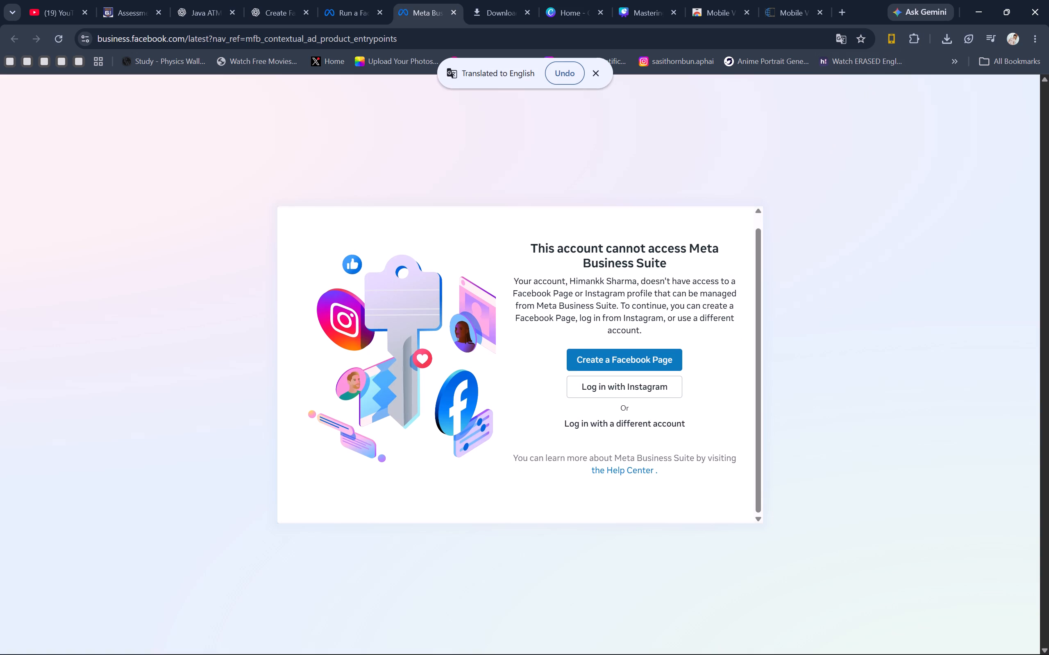
{"action": "scroll", "coordinate": [689, 241], "scroll_direction": "up", "scroll_amount": 4}
{"action": "scroll", "coordinate": [689, 241], "scroll_direction": "down", "scroll_amount": 5}
{"action": "scroll", "coordinate": [689, 241], "scroll_direction": "up", "scroll_amount": 4}
{"action": "scroll", "coordinate": [689, 241], "scroll_direction": "down", "scroll_amount": 3}
{"action": "scroll", "coordinate": [901, 238], "scroll_direction": "down", "scroll_amount": 4}
{"action": "scroll", "coordinate": [901, 238], "scroll_direction": "up", "scroll_amount": 4}
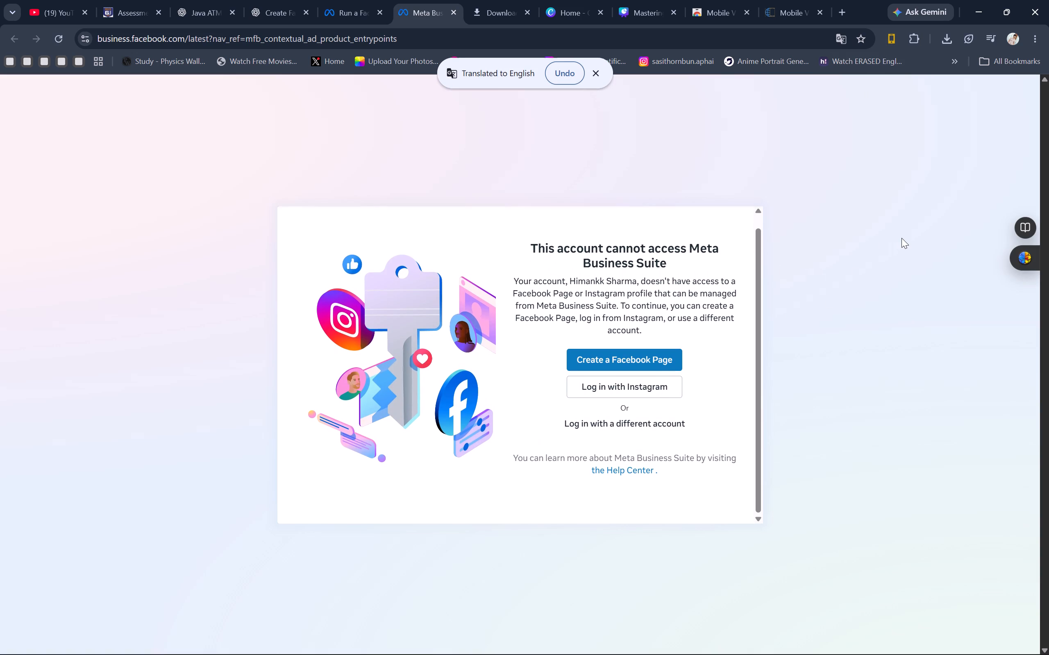
{"action": "scroll", "coordinate": [901, 238], "scroll_direction": "up", "scroll_amount": 1}
{"action": "scroll", "coordinate": [901, 238], "scroll_direction": "down", "scroll_amount": 4}
{"action": "key", "text": "Print"}
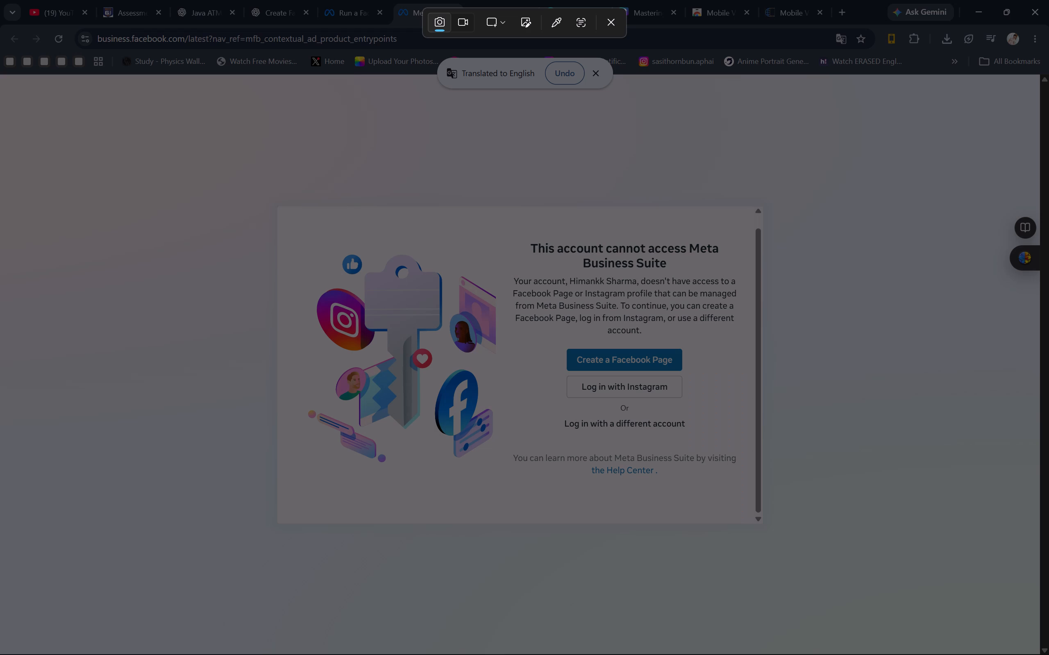
{"action": "left_click_drag", "start_coordinate": [510, 206], "coordinate": [768, 532]}
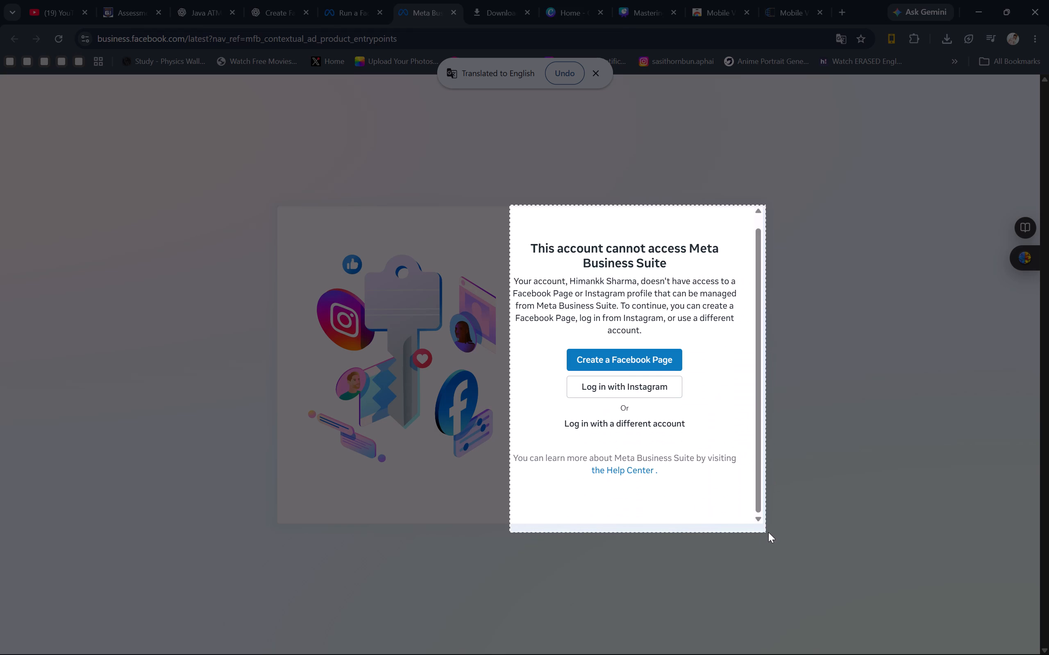
{"action": "left_click_drag", "start_coordinate": [768, 532], "coordinate": [765, 525]}
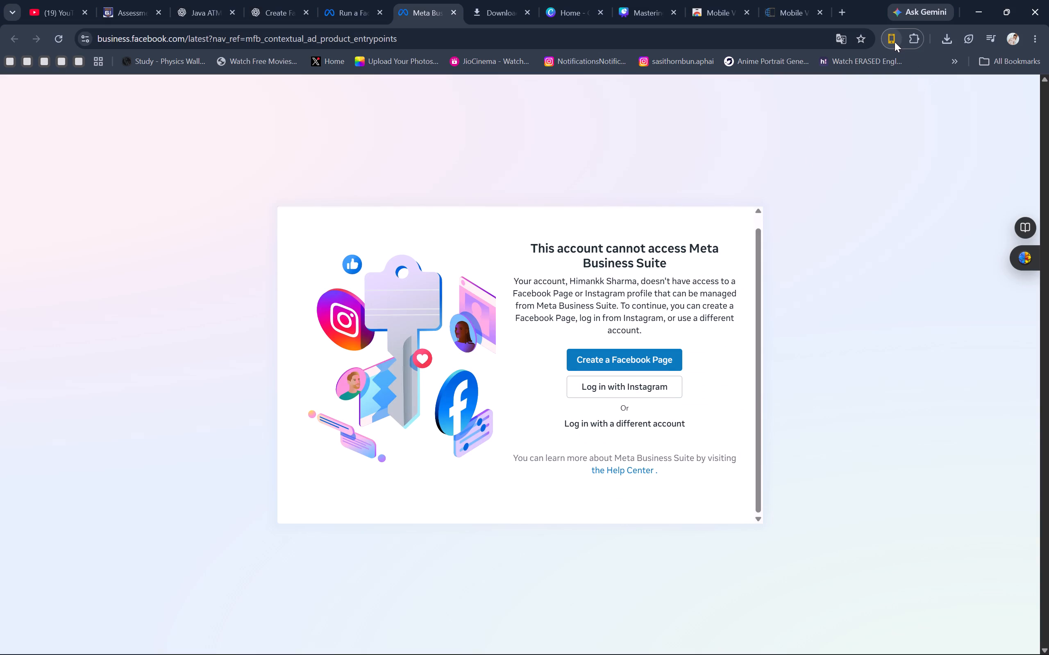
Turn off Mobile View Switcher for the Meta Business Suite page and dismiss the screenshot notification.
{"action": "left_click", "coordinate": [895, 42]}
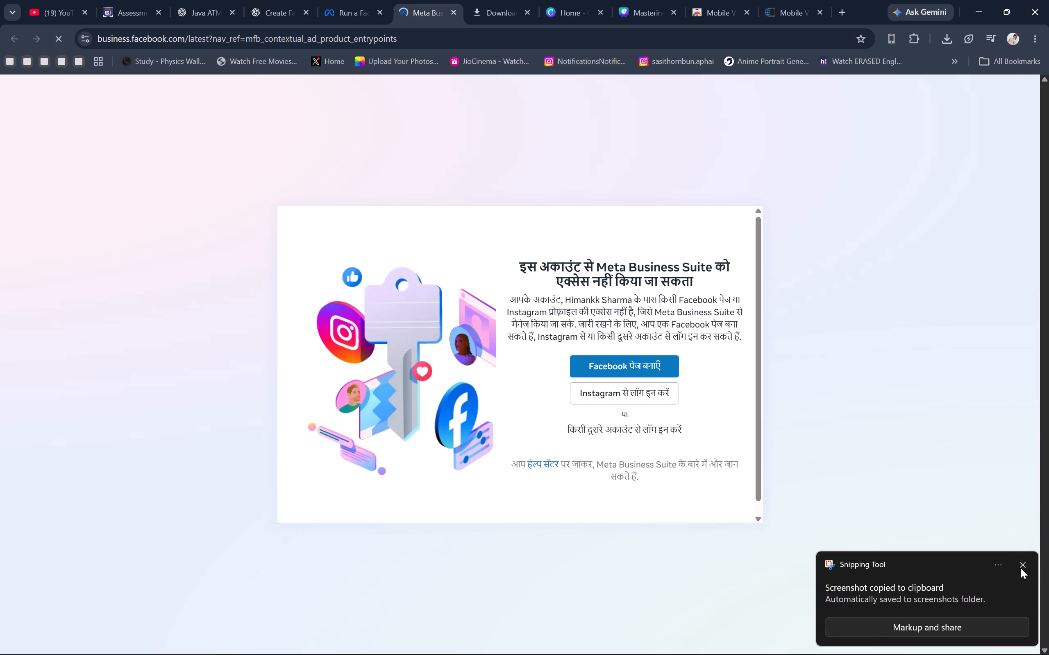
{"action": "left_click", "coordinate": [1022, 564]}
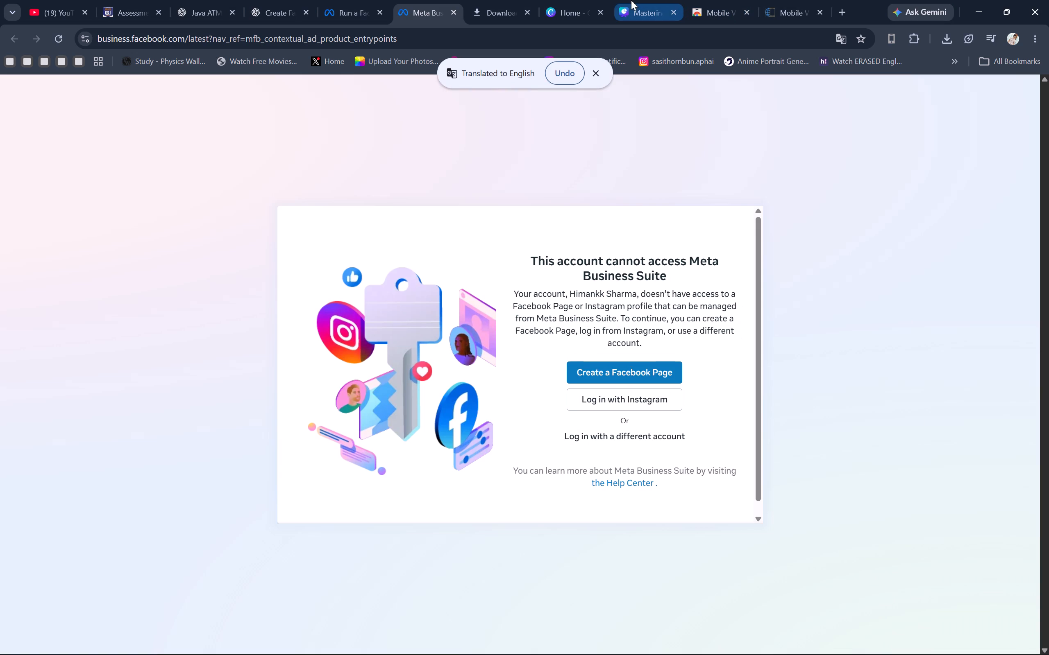
Replace the image in page 10's smartphone frame of the Canva presentation with the newly captured Meta Business Suite screenshot.
{"action": "left_click", "coordinate": [582, 0]}
{"action": "left_click", "coordinate": [643, 0]}
{"action": "left_click_drag", "start_coordinate": [840, 295], "coordinate": [835, 328]}
{"action": "key", "text": "BackSpace"}
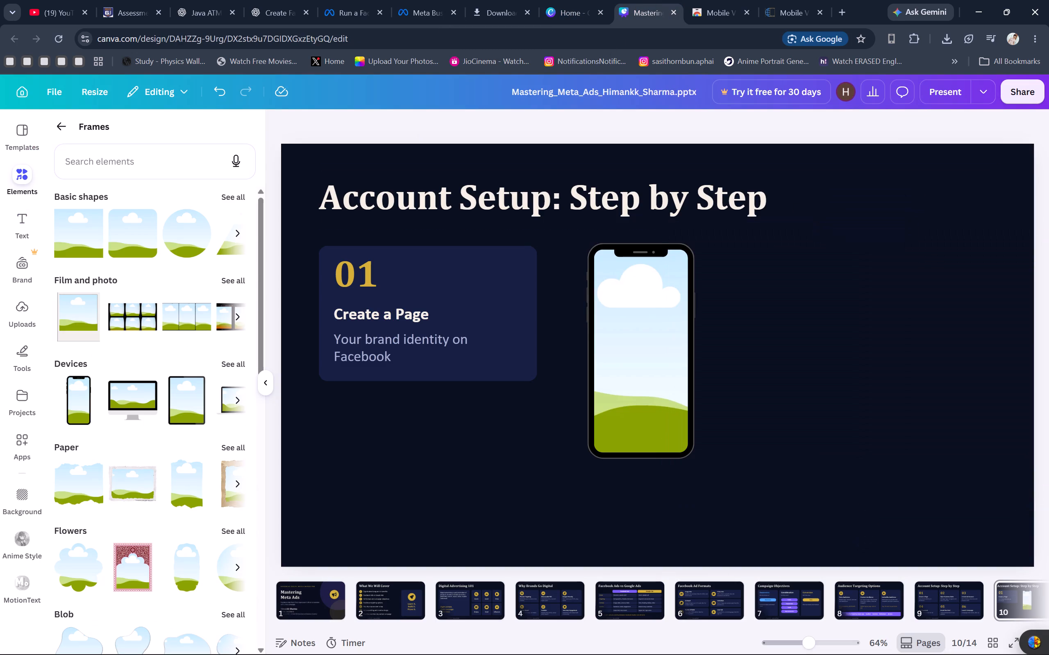
{"action": "key", "text": "ctrl+v"}
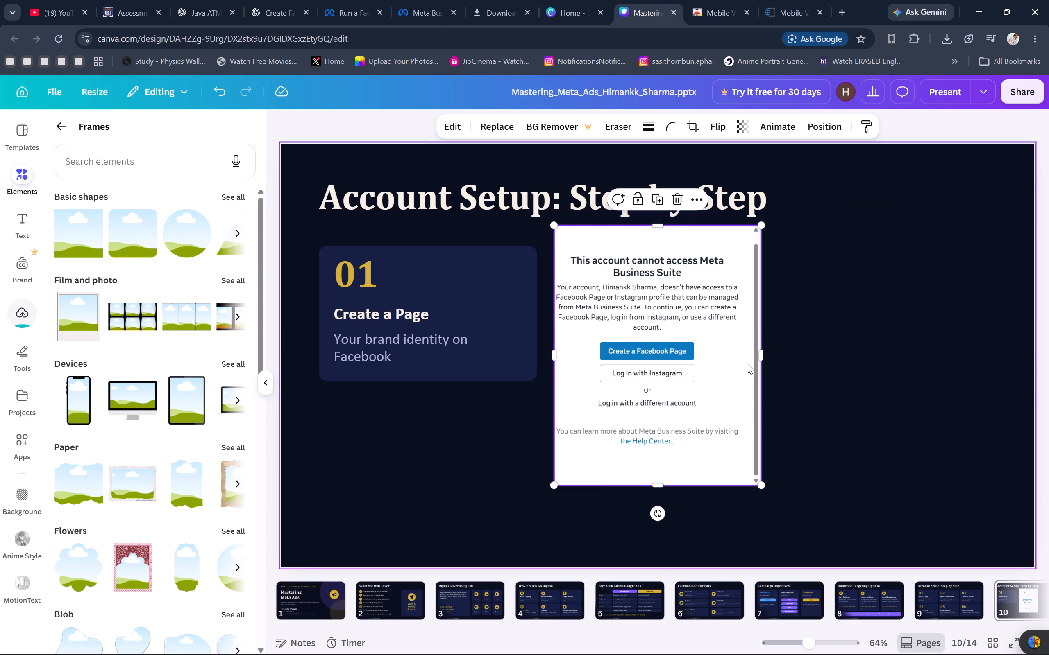
{"action": "left_click_drag", "start_coordinate": [725, 365], "coordinate": [670, 369]}
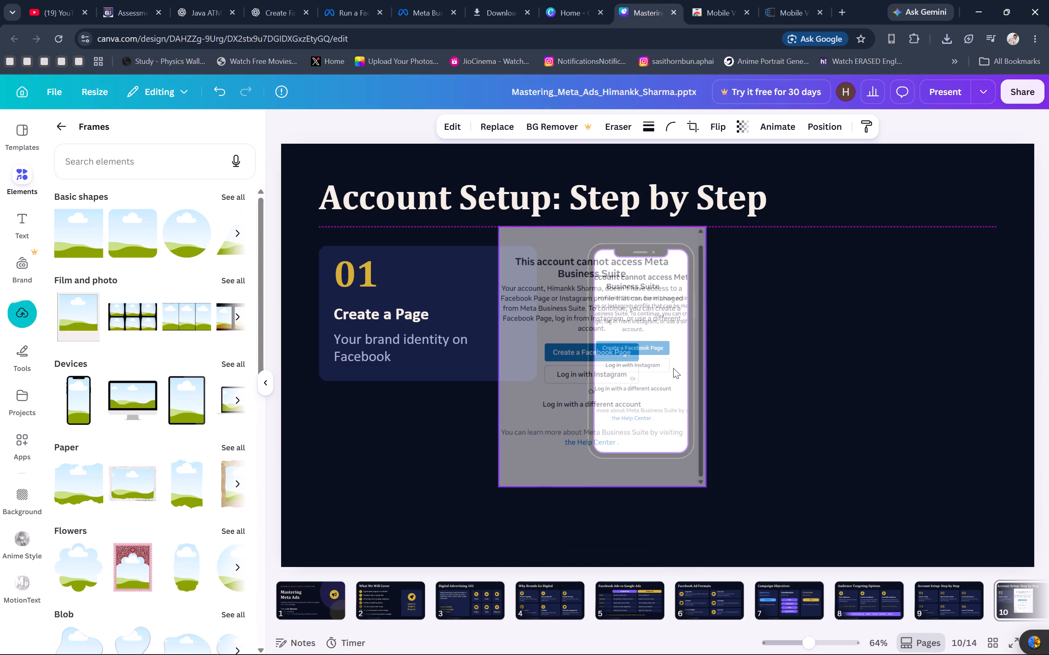
Reposition the filled smartphone frame close beside the 01 Create a Page card, with their top edges roughly level.
{"action": "left_click_drag", "start_coordinate": [675, 341], "coordinate": [662, 325]}
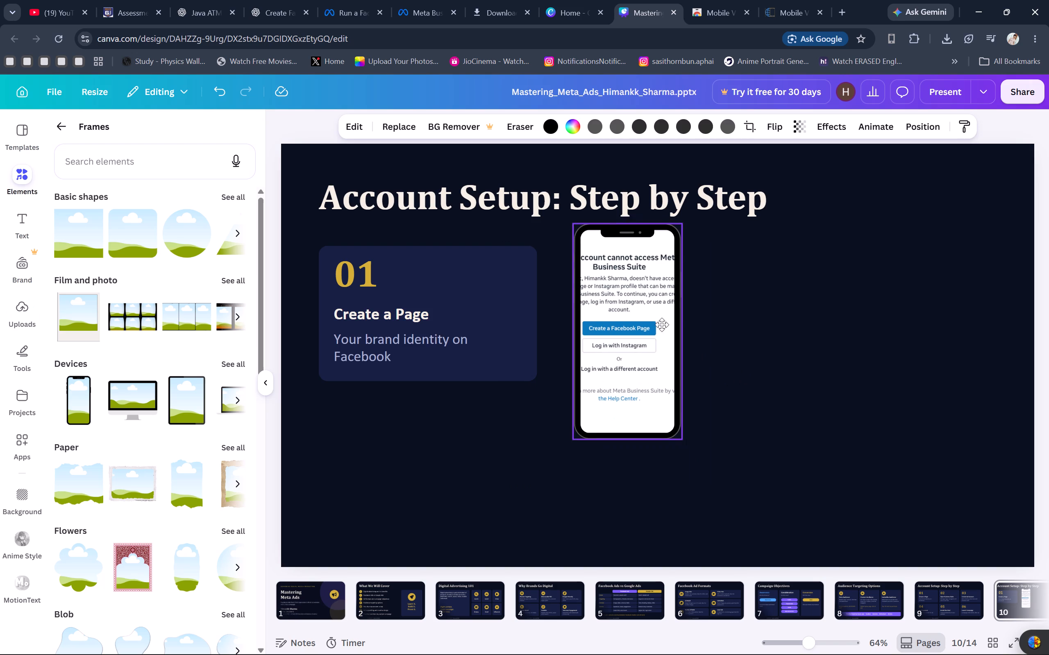
{"action": "left_click_drag", "start_coordinate": [662, 325], "coordinate": [646, 340]}
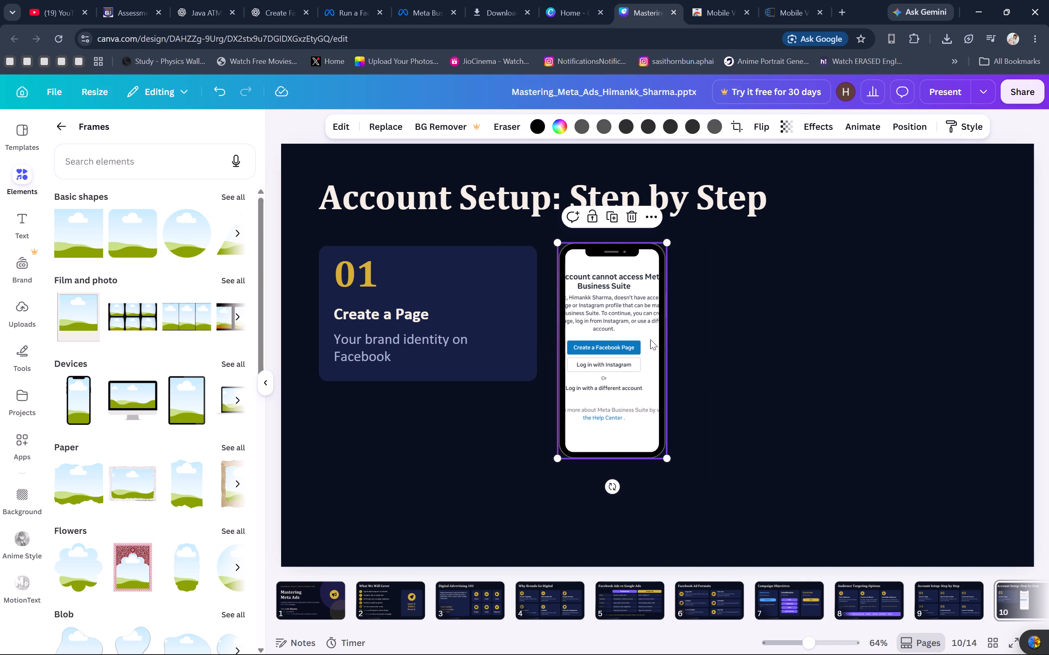
{"action": "left_click_drag", "start_coordinate": [644, 341], "coordinate": [557, 325]}
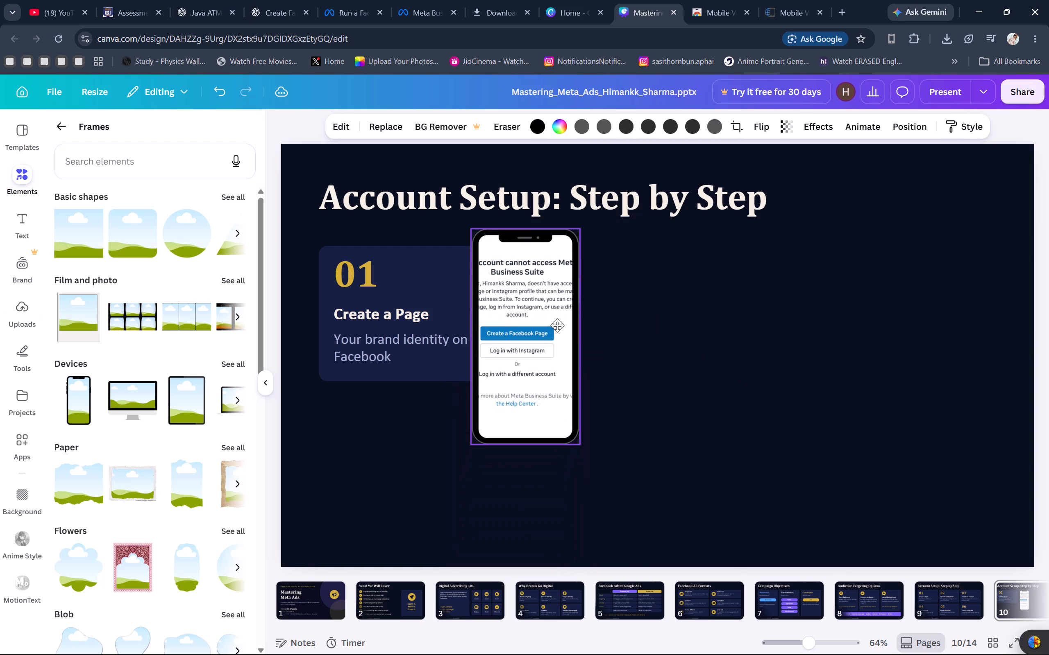
{"action": "left_click_drag", "start_coordinate": [557, 325], "coordinate": [566, 336]}
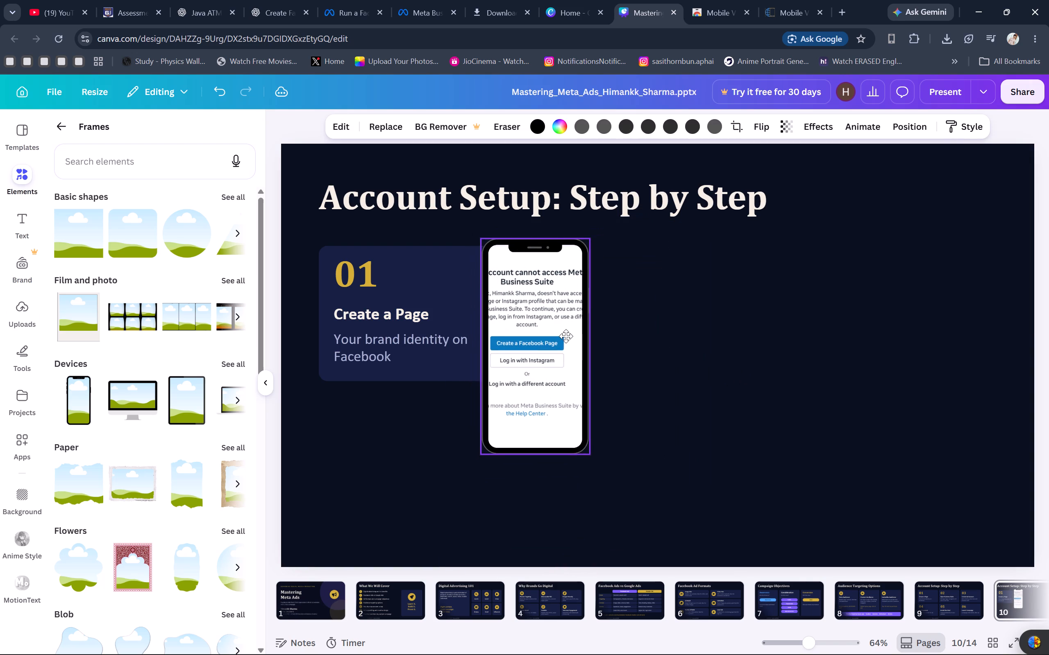
{"action": "left_click_drag", "start_coordinate": [566, 336], "coordinate": [561, 337]}
{"action": "left_click", "coordinate": [636, 329]}
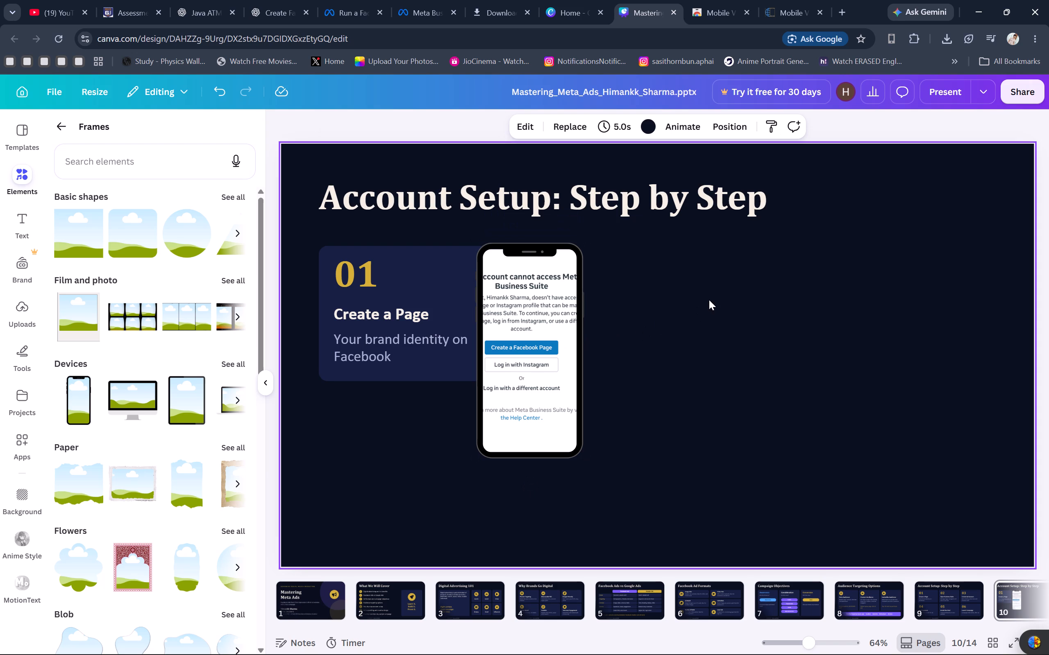
{"action": "left_click_drag", "start_coordinate": [526, 335], "coordinate": [597, 334]}
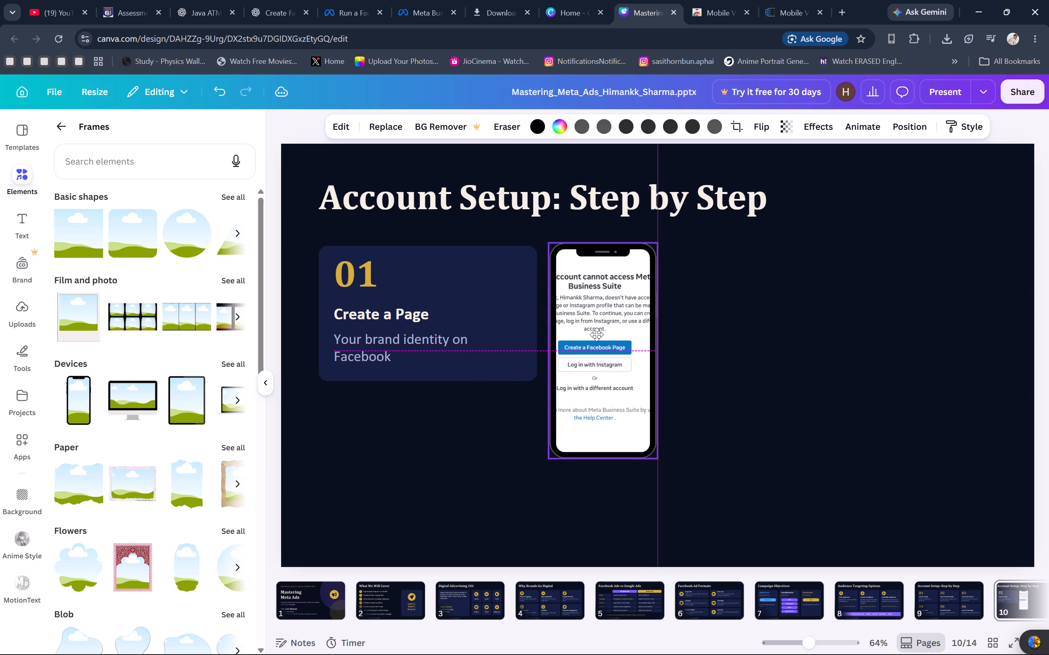
{"action": "left_click_drag", "start_coordinate": [597, 334], "coordinate": [596, 333]}
{"action": "left_click", "coordinate": [713, 322]}
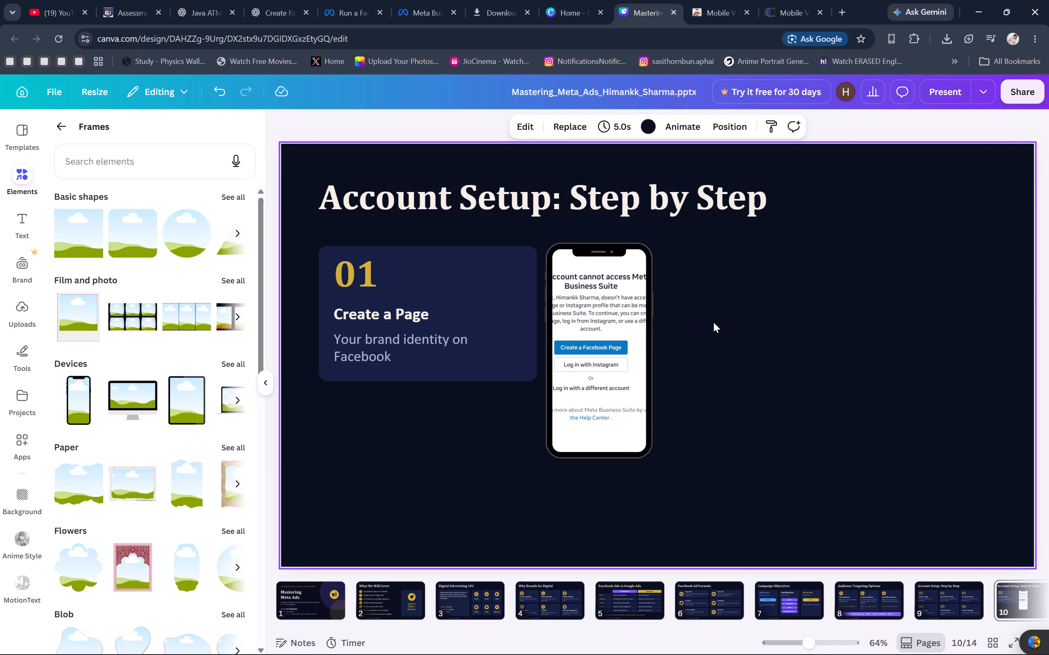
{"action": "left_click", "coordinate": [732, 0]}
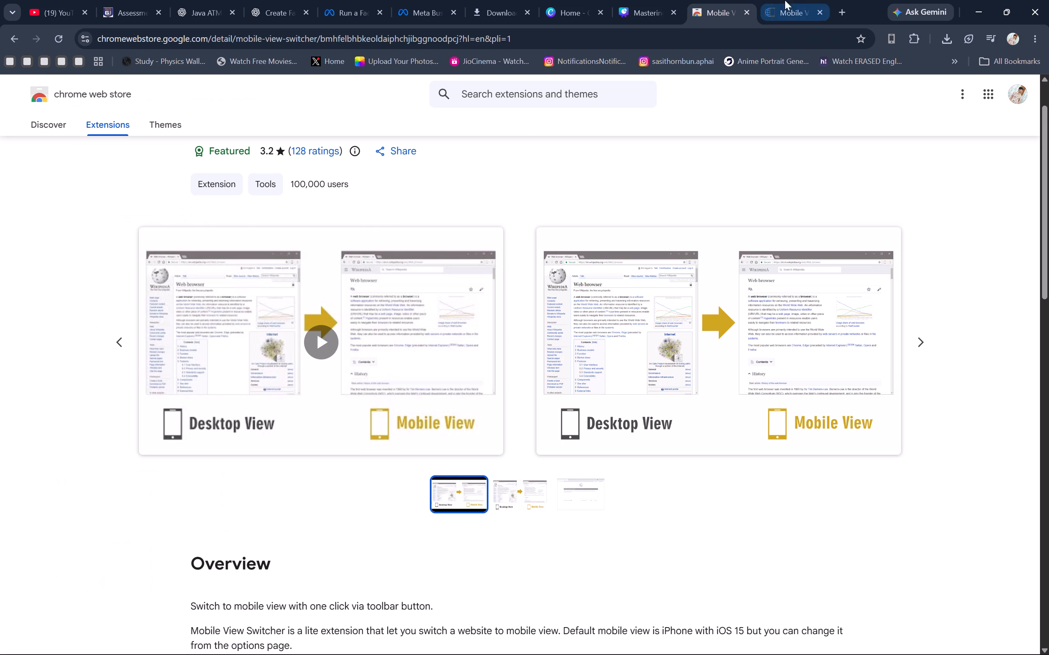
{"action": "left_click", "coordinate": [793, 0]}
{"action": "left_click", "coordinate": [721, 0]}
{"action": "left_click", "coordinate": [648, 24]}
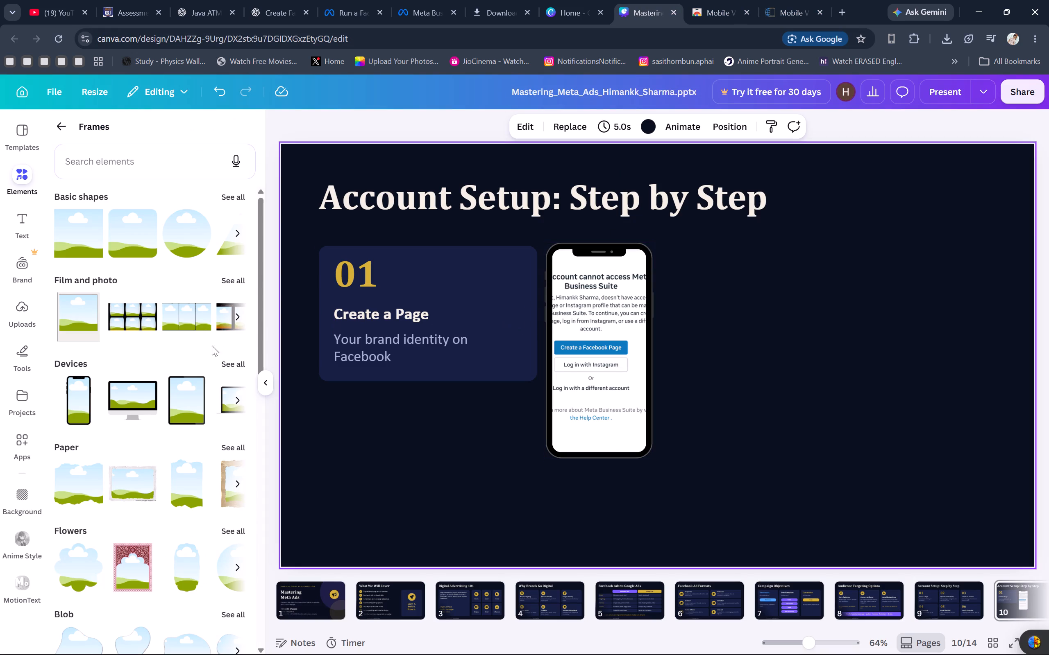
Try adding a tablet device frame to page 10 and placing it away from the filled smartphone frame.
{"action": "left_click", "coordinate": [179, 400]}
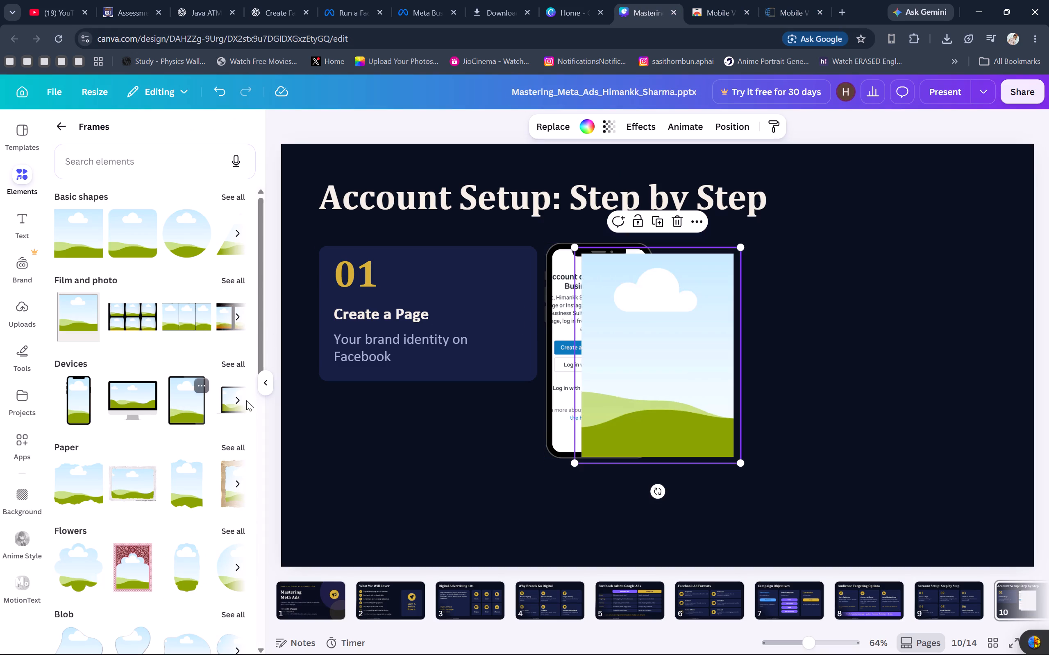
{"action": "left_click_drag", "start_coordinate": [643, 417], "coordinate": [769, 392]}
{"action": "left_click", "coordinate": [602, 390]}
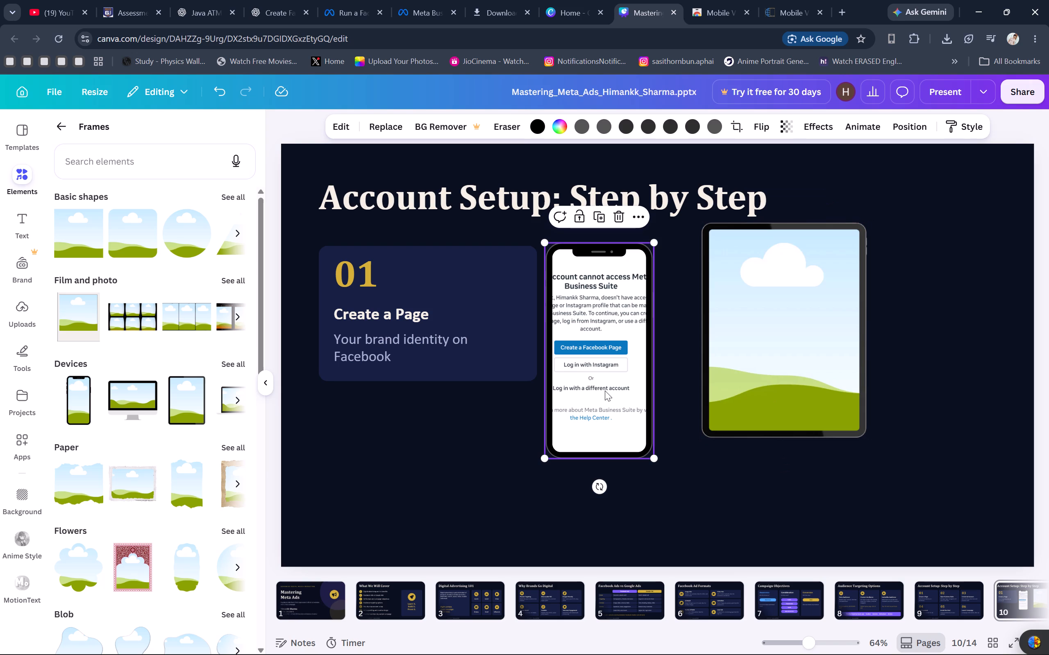
Undo the tablet frame, the smartphone frame's moves and its fill, back to the loose Meta Business Suite screenshot on page 10.
{"action": "key", "text": "ctrl+z"}
{"action": "key", "text": "ctrl+z"}
{"action": "key", "text": "ctrl+z"}
{"action": "key", "text": "ctrl+z"}
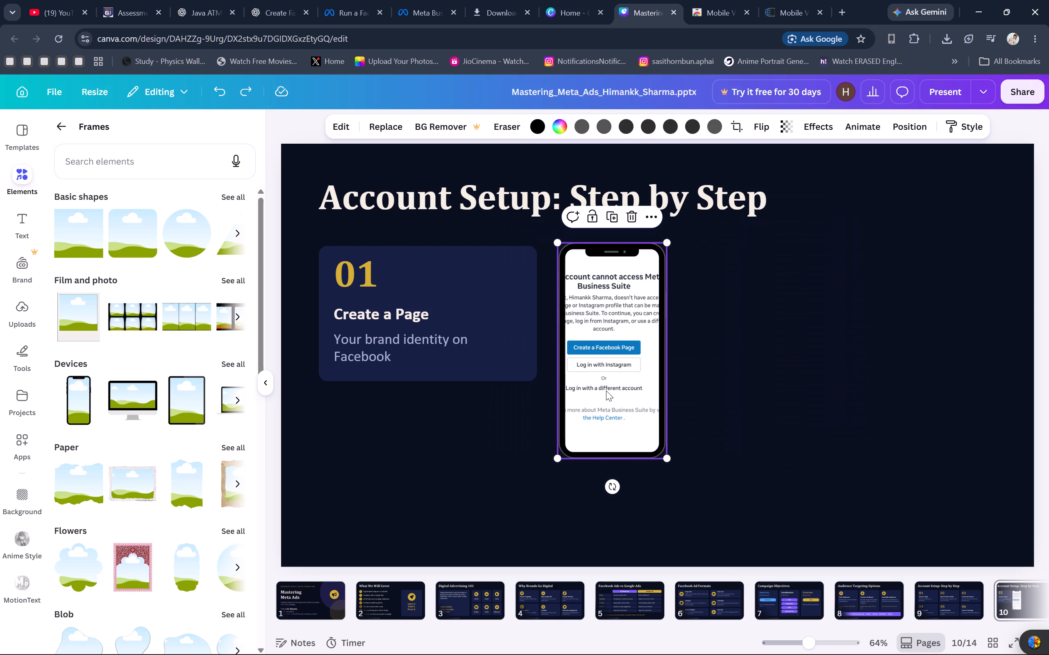
{"action": "key", "text": "ctrl+z"}
{"action": "key", "text": "ctrl+z"}
Move the loose screenshot clear of the empty smartphone frame and delete that frame.
{"action": "left_click_drag", "start_coordinate": [722, 403], "coordinate": [867, 396]}
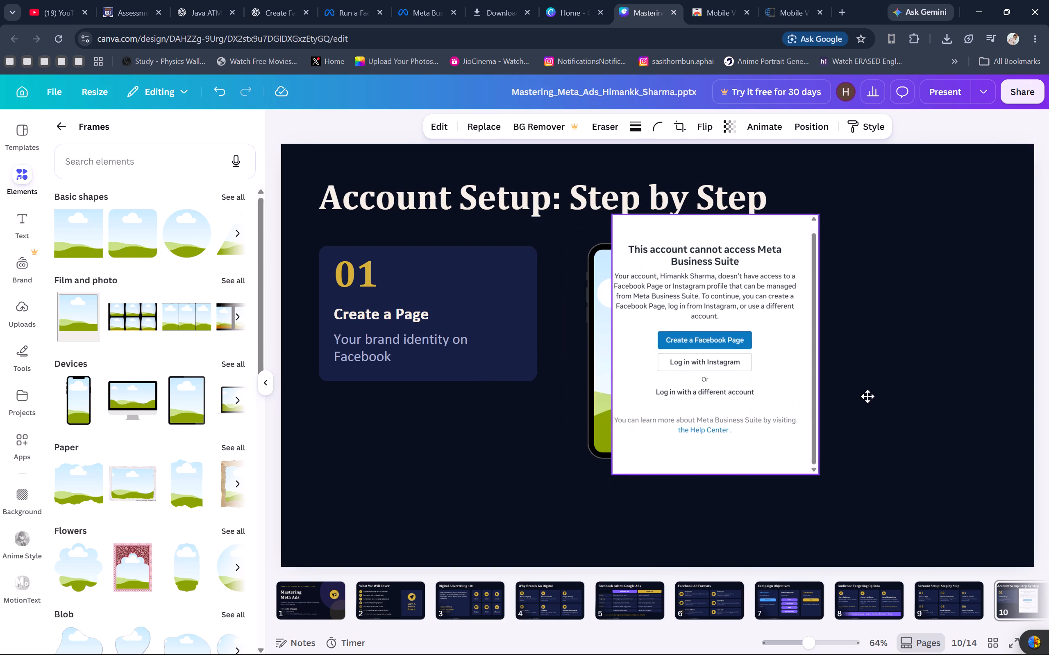
{"action": "left_click_drag", "start_coordinate": [867, 396], "coordinate": [930, 395]}
{"action": "left_click", "coordinate": [673, 389]}
{"action": "key", "text": "BackSpace"}
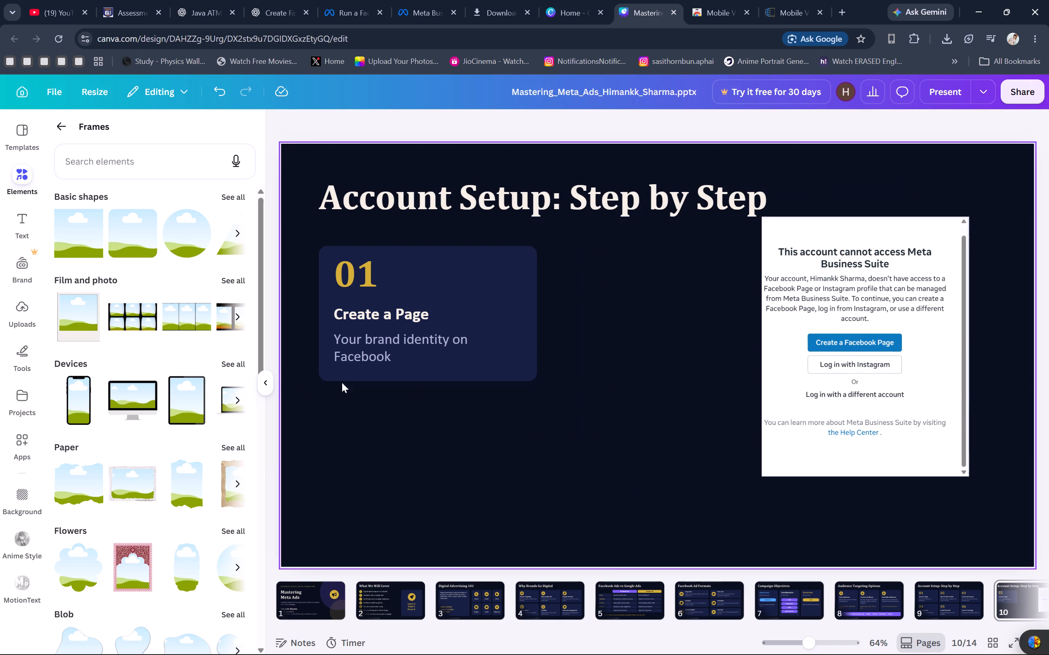
Add a tablet device frame to page 10 and fill it with the Meta Business Suite screenshot.
{"action": "left_click_drag", "start_coordinate": [189, 411], "coordinate": [212, 411]}
{"action": "left_click", "coordinate": [189, 411]}
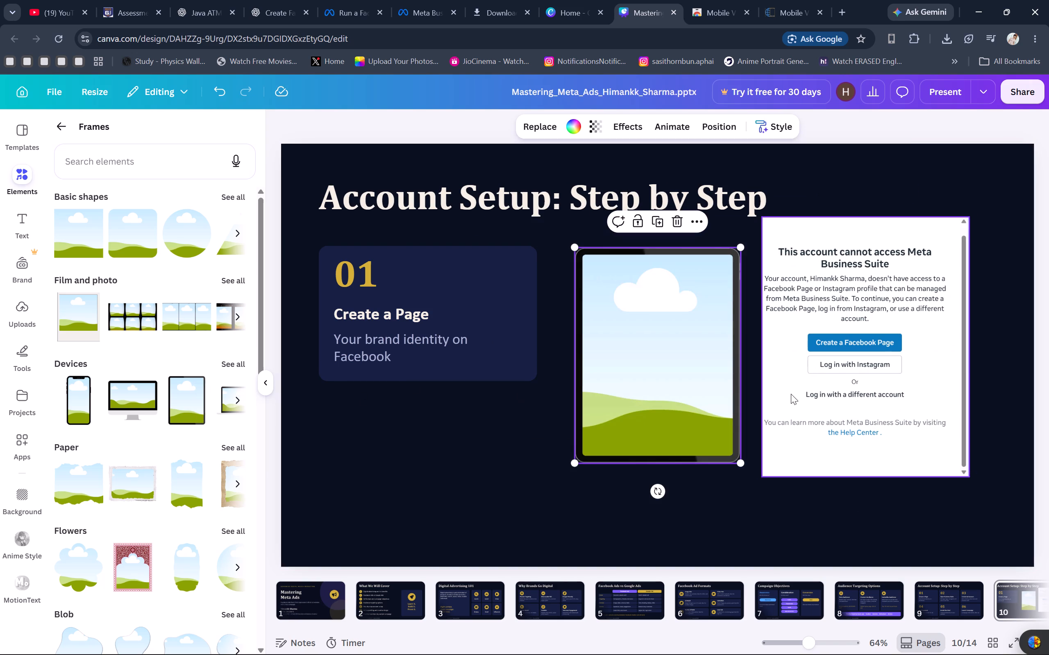
{"action": "left_click_drag", "start_coordinate": [839, 393], "coordinate": [656, 410]}
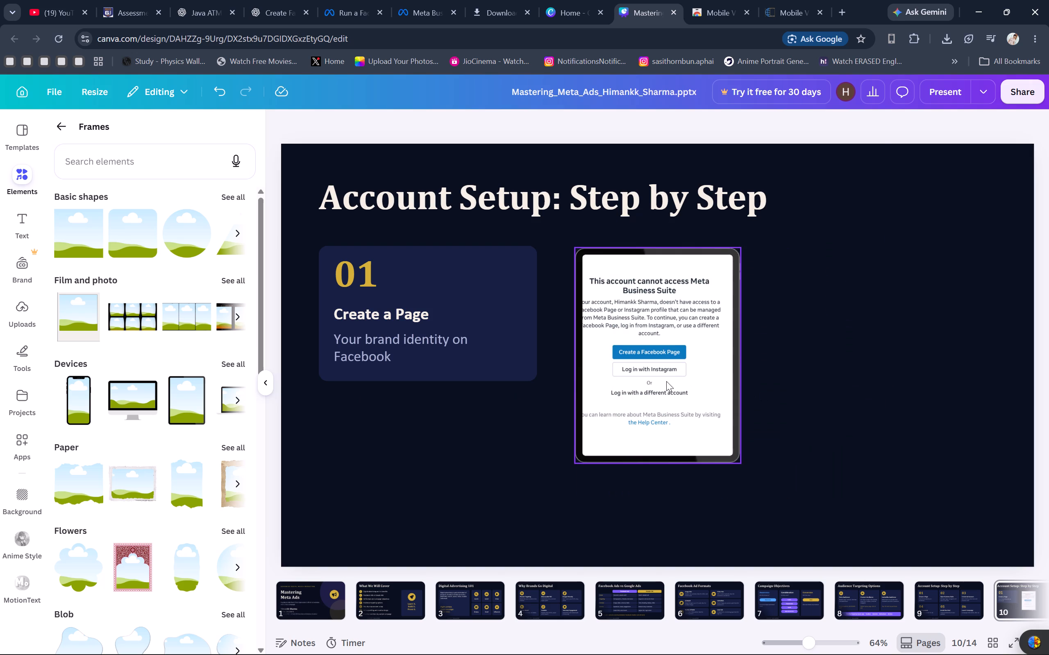
Reposition the filled tablet frame close beside the 01 Create a Page card, with their top edges roughly level.
{"action": "left_click_drag", "start_coordinate": [666, 381], "coordinate": [685, 384]}
{"action": "key", "text": "Right"}
{"action": "key", "text": "Right"}
{"action": "key", "text": "Right"}
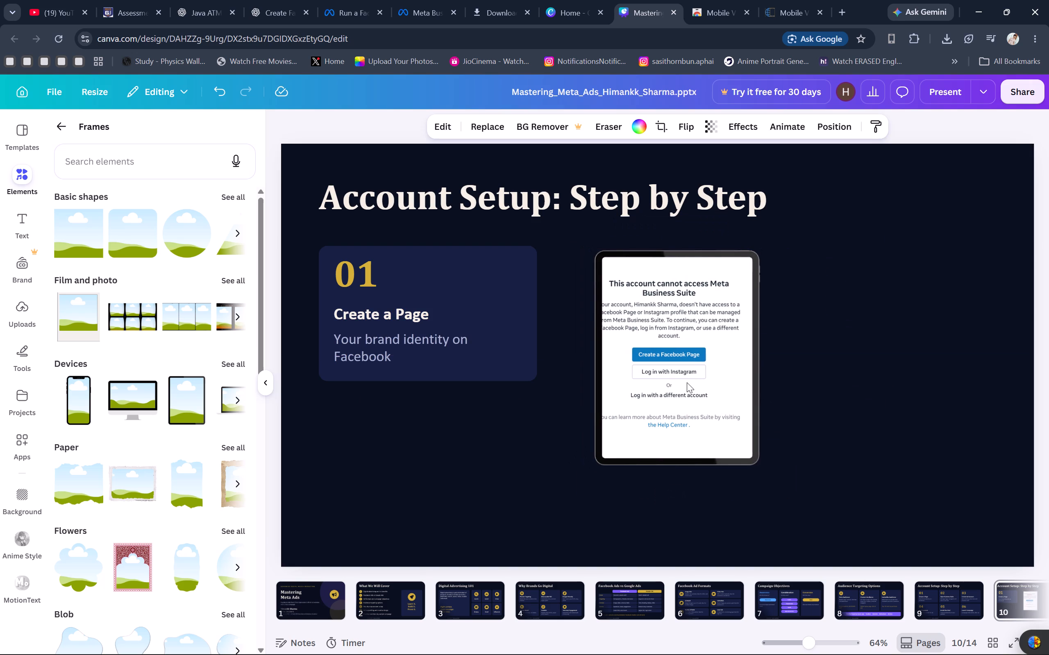
{"action": "key", "text": "Right"}
{"action": "key", "text": "Left"}
{"action": "key", "text": "Left"}
{"action": "key", "text": "Left"}
{"action": "key", "text": "Left"}
{"action": "key", "text": "Left"}
{"action": "key", "text": "Left"}
{"action": "key", "text": "Left"}
{"action": "key", "text": "Left"}
{"action": "key", "text": "Left"}
{"action": "key", "text": "Left"}
{"action": "key", "text": "Left"}
{"action": "key", "text": "Left"}
{"action": "key", "text": "Left"}
{"action": "key", "text": "Left"}
{"action": "key", "text": "Left"}
{"action": "key", "text": "Left"}
{"action": "key", "text": "Left"}
{"action": "key", "text": "Left"}
{"action": "key", "text": "Left"}
{"action": "key", "text": "Left"}
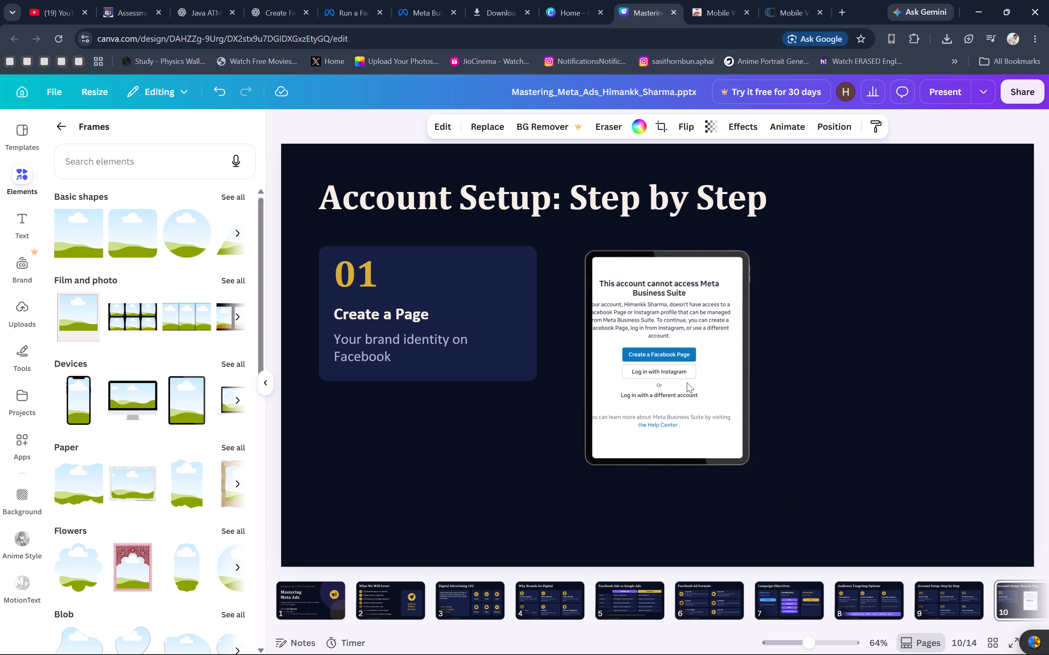
{"action": "key", "text": "Up"}
{"action": "key", "text": "Up"}
{"action": "key", "text": "Up"}
{"action": "key", "text": "Up"}
{"action": "key", "text": "Up"}
{"action": "key", "text": "Up"}
{"action": "key", "text": "Up"}
{"action": "key", "text": "Up"}
{"action": "key", "text": "Up"}
{"action": "key", "text": "Up"}
{"action": "key", "text": "Up"}
{"action": "key", "text": "Up"}
{"action": "key", "text": "Up"}
{"action": "key", "text": "Up"}
{"action": "key", "text": "Left"}
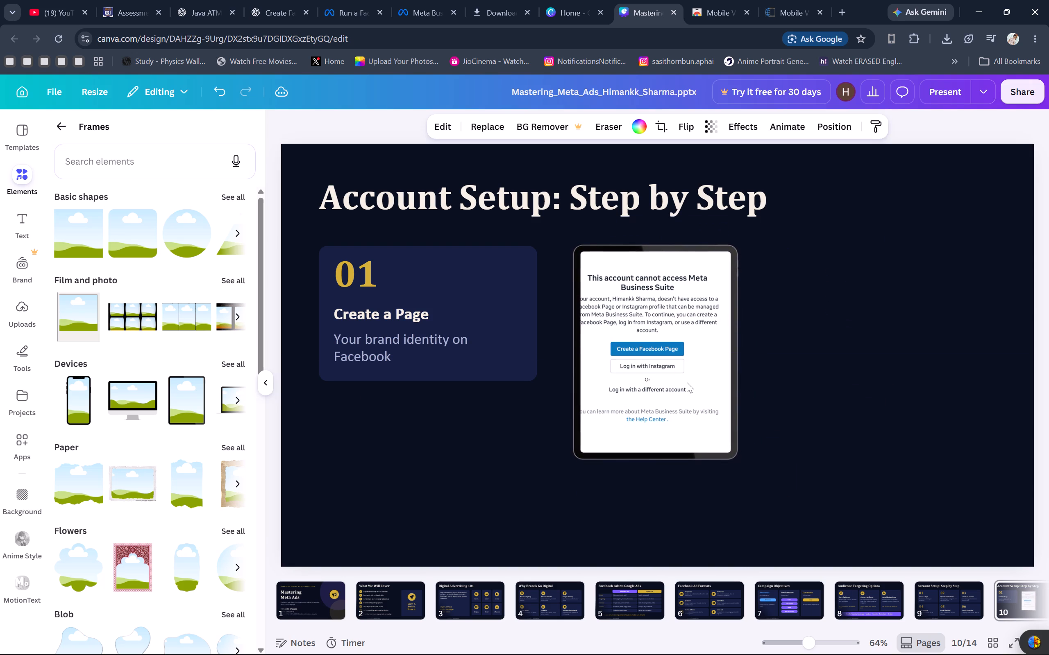
{"action": "key", "text": "Left"}
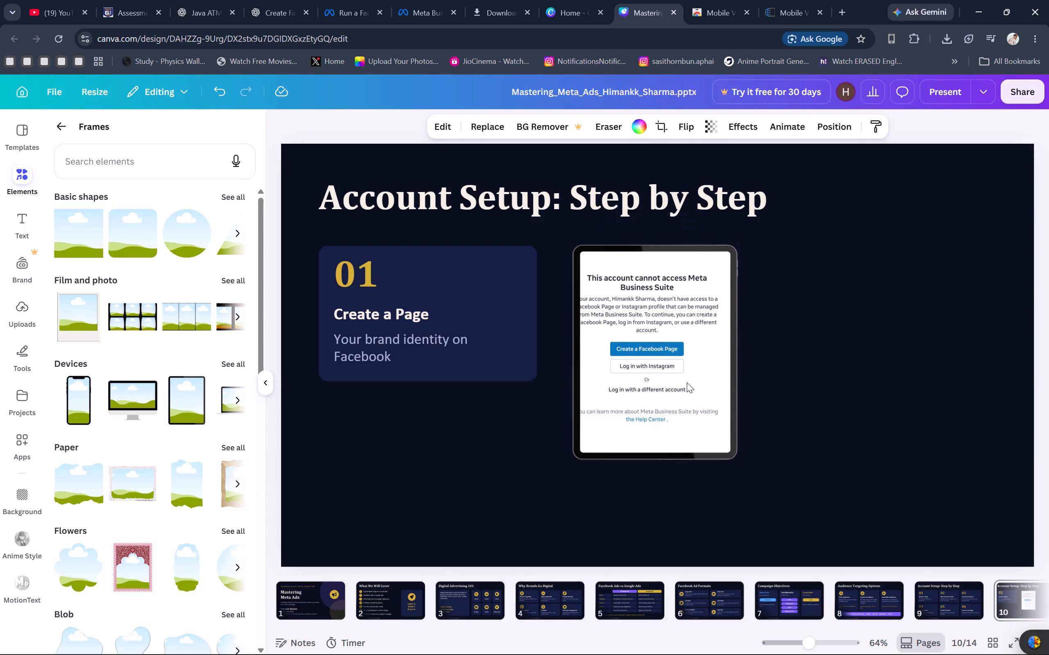
Shift the filled tablet frame on page 10 closer to the 01 Create a Page card, leaving a narrow gap between them.
{"action": "left_click_drag", "start_coordinate": [704, 382], "coordinate": [679, 377]}
{"action": "left_click", "coordinate": [811, 370]}
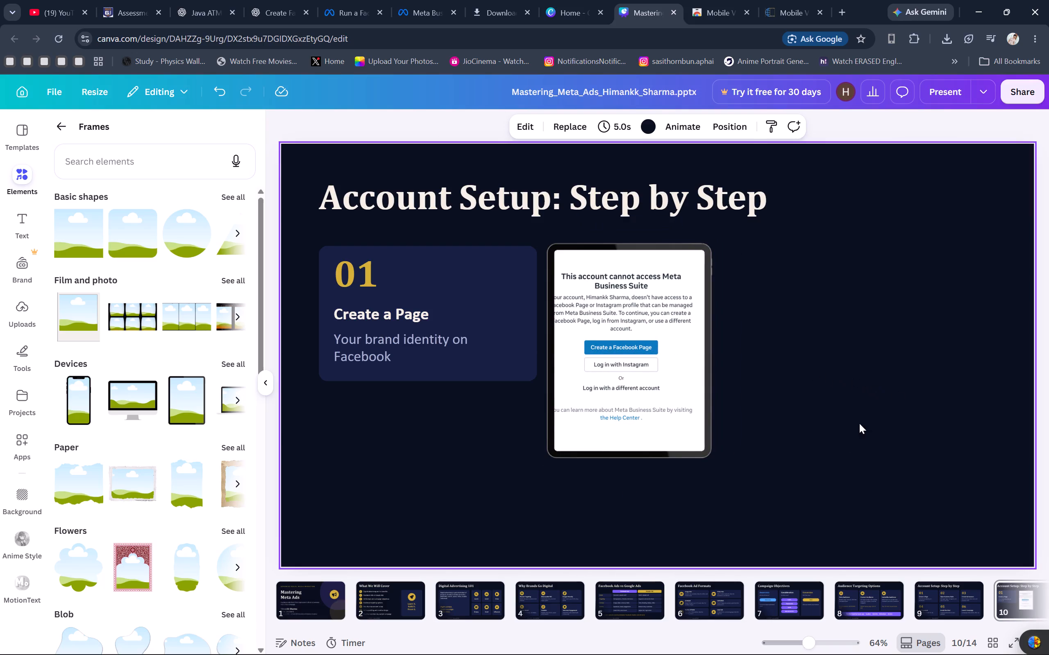
Review the slides from page 7 back to page 1, and compare the two account setup slides on pages 9 and 10.
{"action": "left_click", "coordinate": [784, 597]}
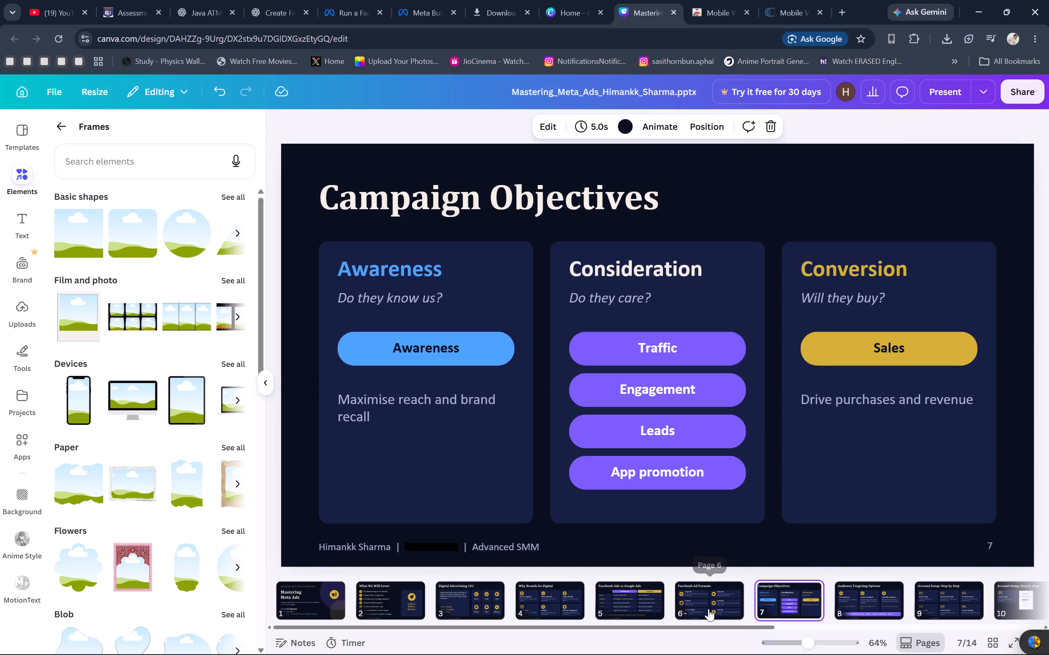
{"action": "left_click", "coordinate": [708, 609]}
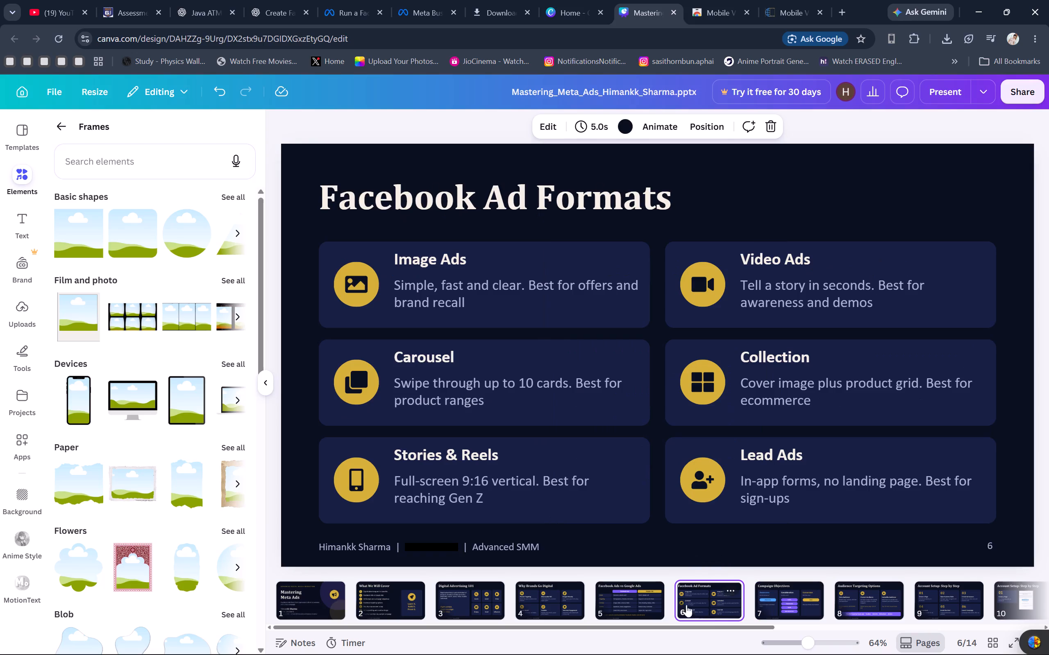
{"action": "left_click", "coordinate": [612, 604]}
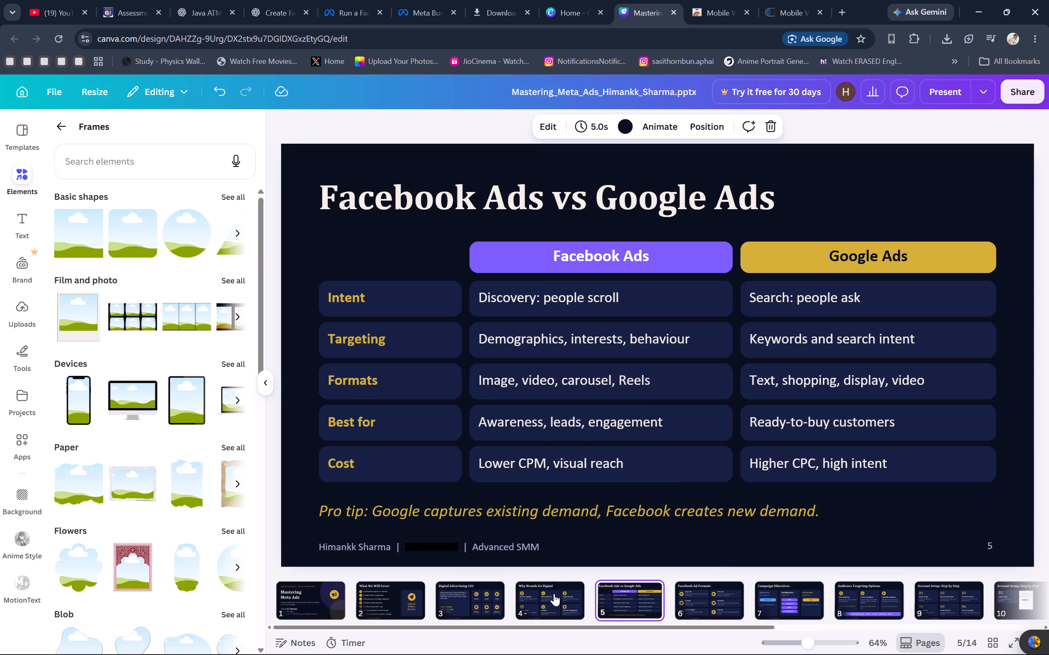
{"action": "left_click", "coordinate": [554, 594]}
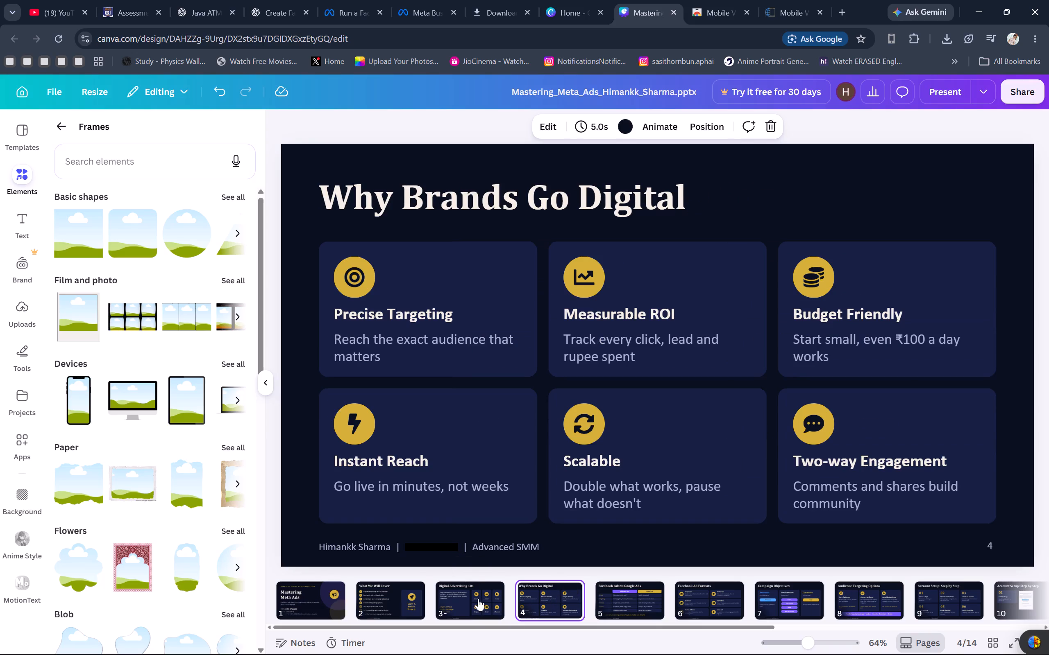
{"action": "left_click", "coordinate": [478, 599]}
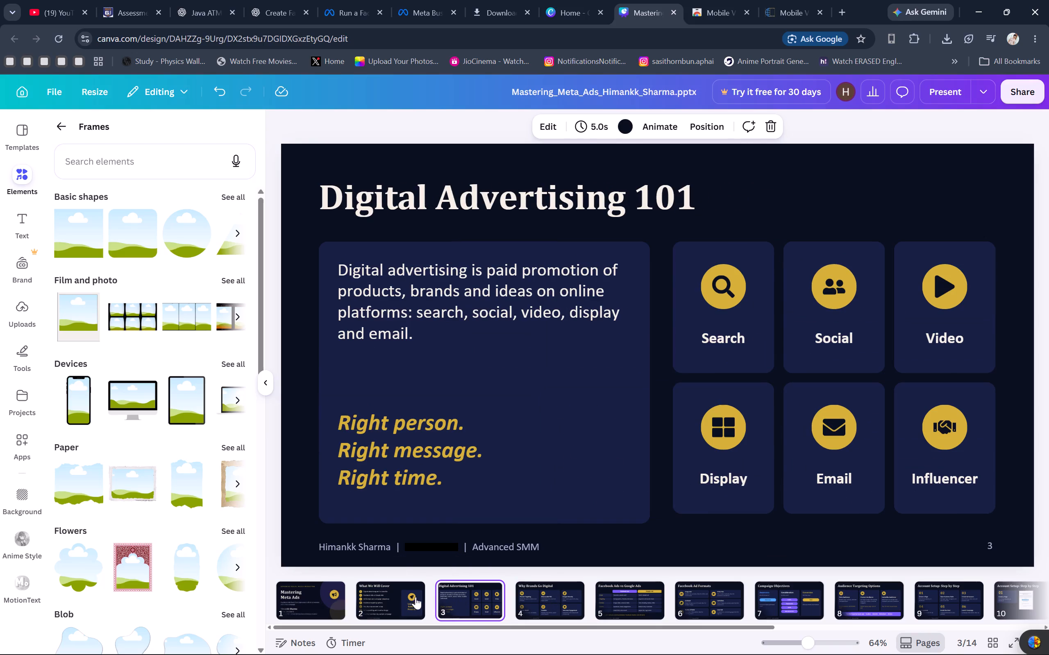
{"action": "left_click", "coordinate": [388, 594]}
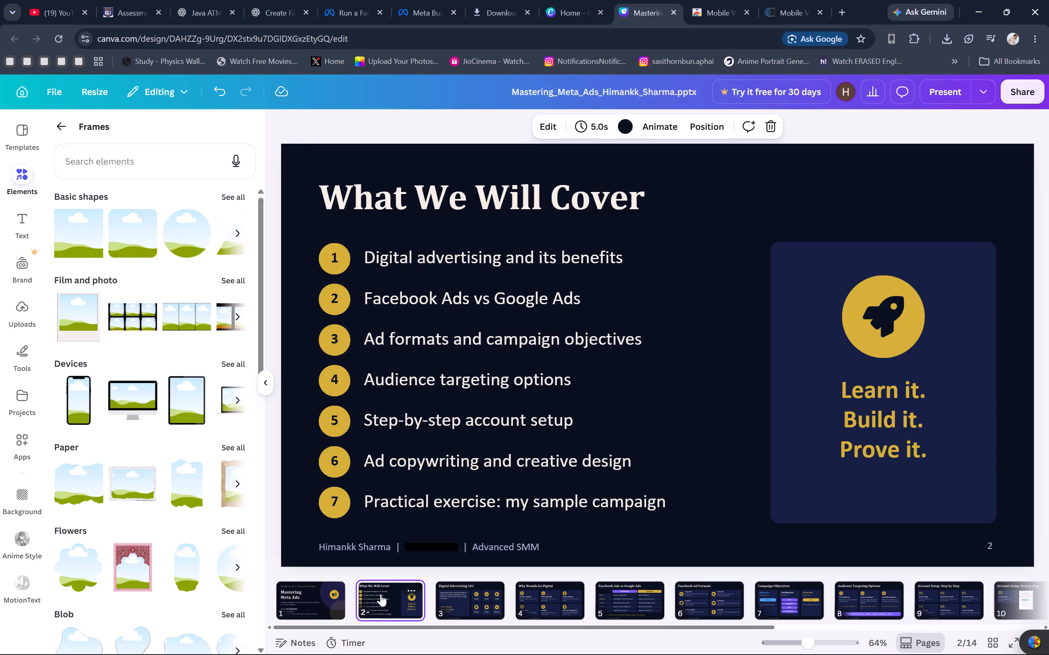
{"action": "left_click", "coordinate": [328, 594]}
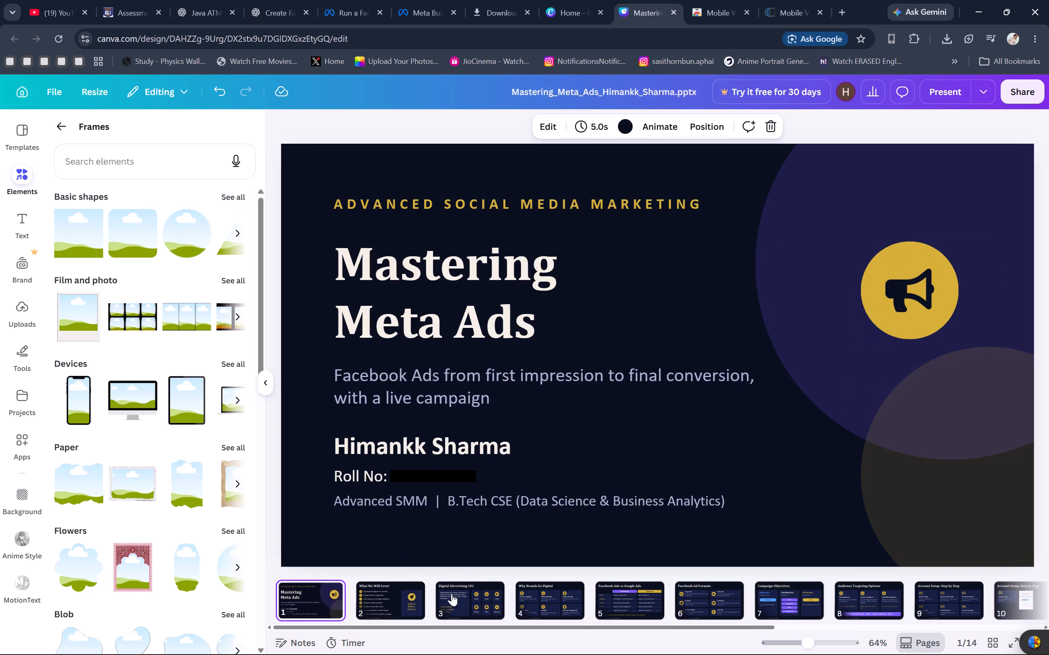
{"action": "scroll", "coordinate": [504, 605], "scroll_direction": "down", "scroll_amount": 3}
{"action": "scroll", "coordinate": [504, 605], "scroll_direction": "up", "scroll_amount": 10}
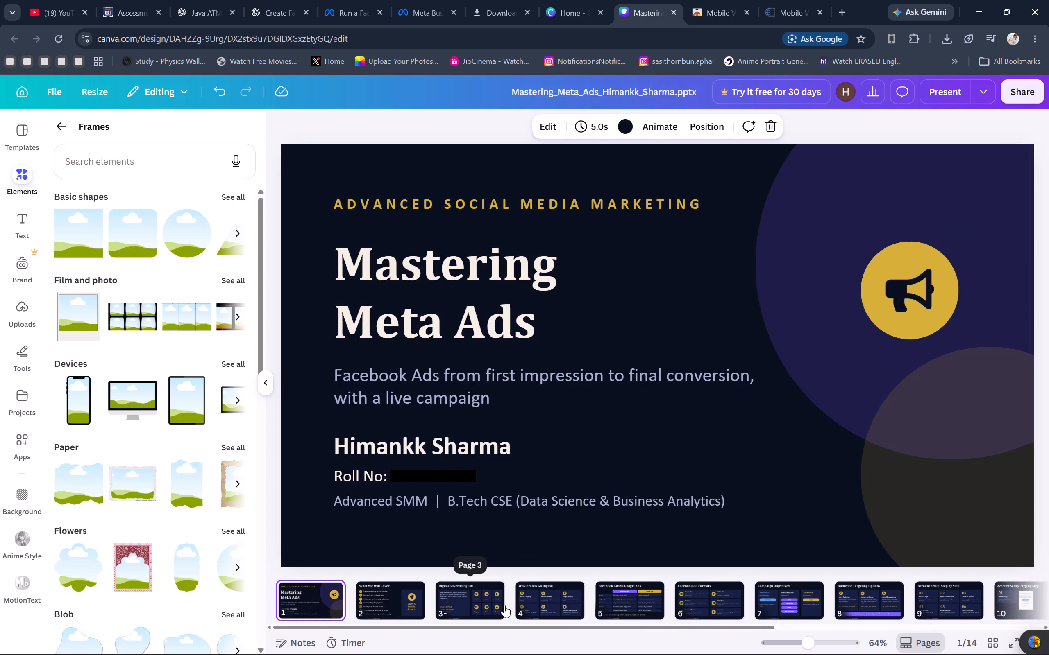
{"action": "left_click", "coordinate": [943, 605]}
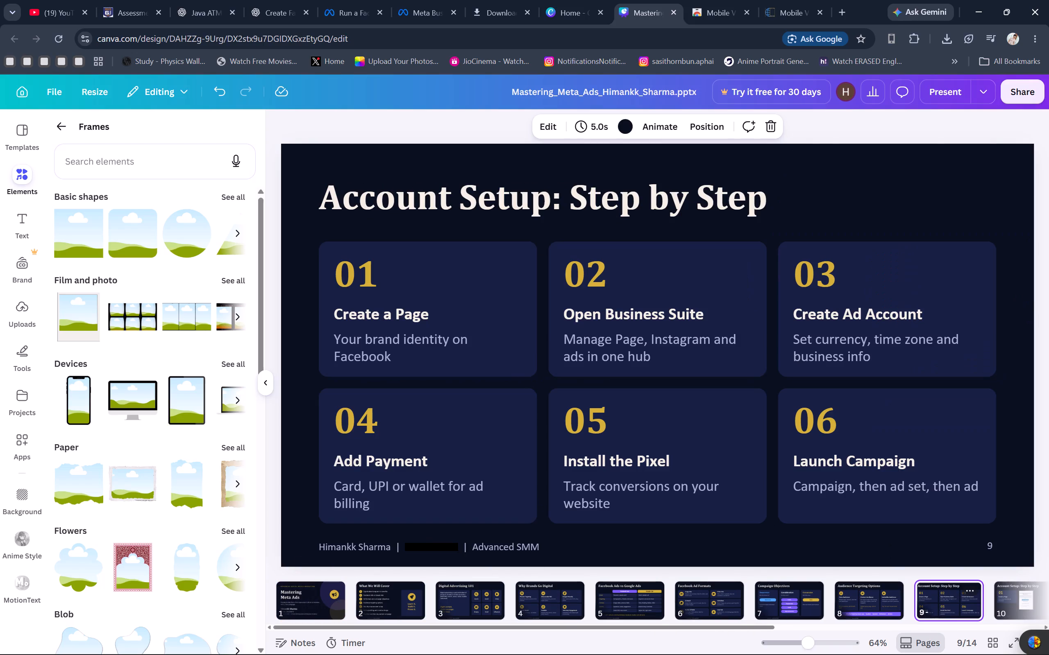
{"action": "scroll", "coordinate": [929, 608], "scroll_direction": "up", "scroll_amount": 5}
{"action": "left_click", "coordinate": [1018, 593]}
{"action": "scroll", "coordinate": [999, 610], "scroll_direction": "left", "scroll_amount": 3}
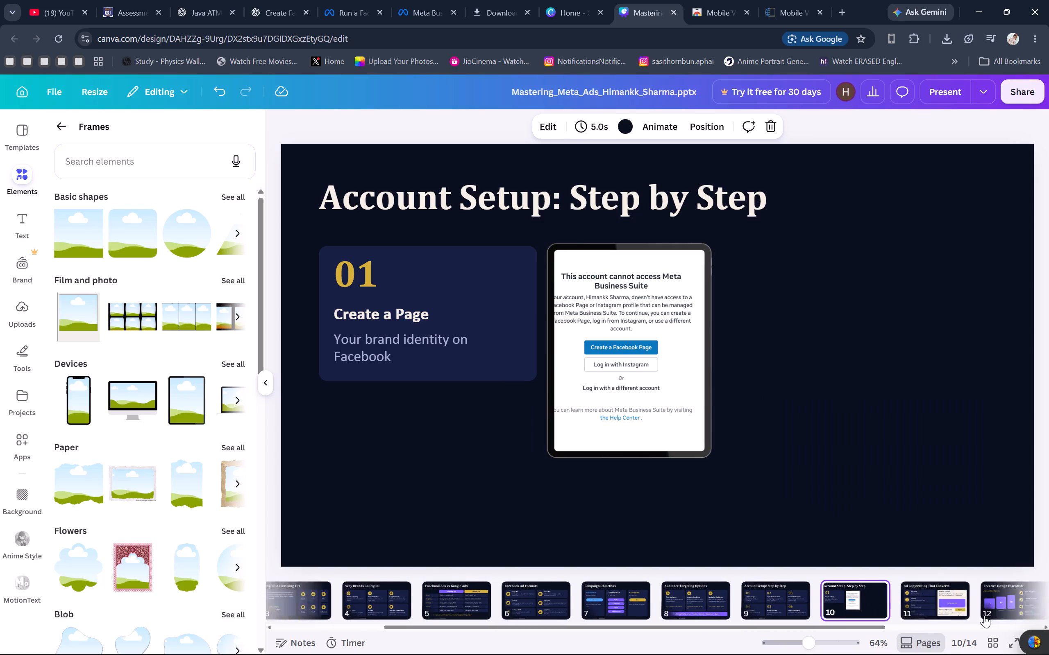
Review pages 11 to 14 of the presentation, from the ad copywriting slide through the campaign proof slide.
{"action": "scroll", "coordinate": [984, 615], "scroll_direction": "left", "scroll_amount": 4}
{"action": "left_click", "coordinate": [794, 608]}
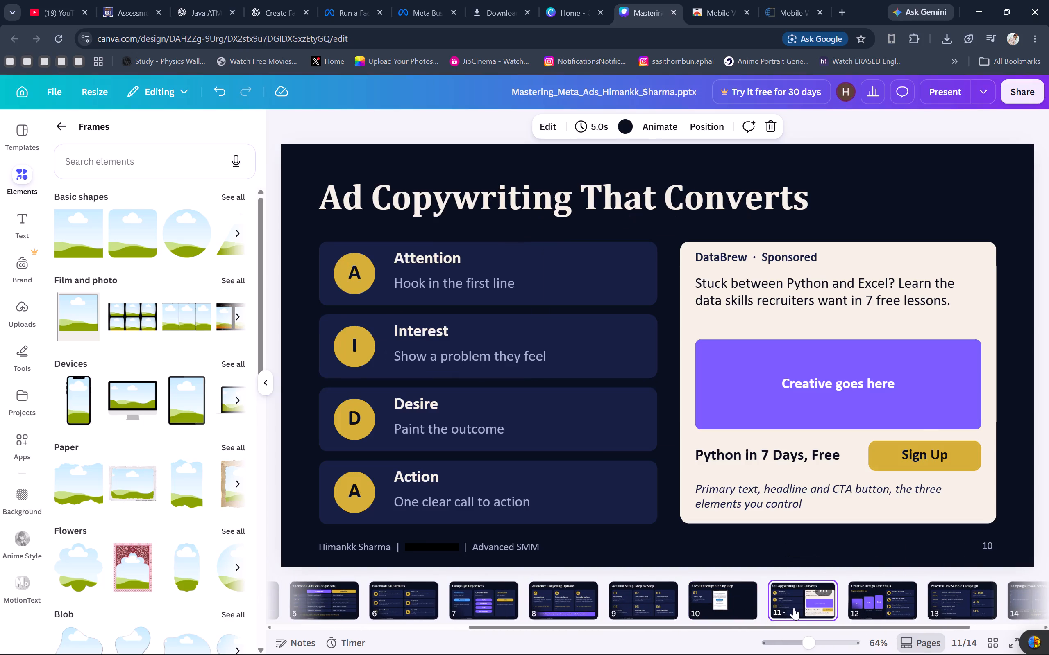
{"action": "scroll", "coordinate": [794, 608], "scroll_direction": "left", "scroll_amount": 6}
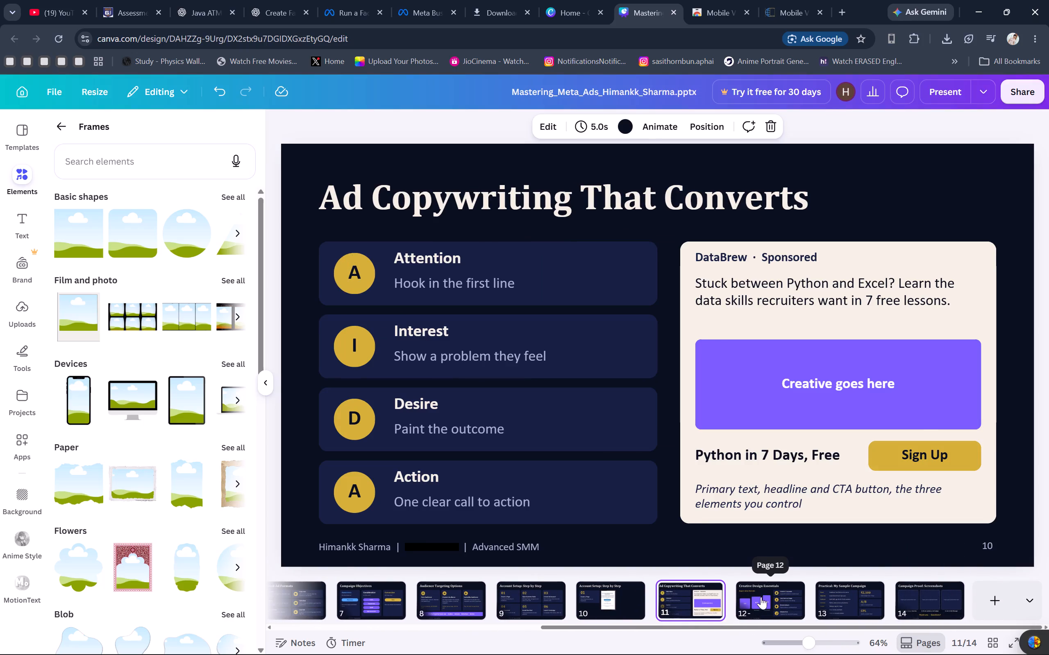
{"action": "left_click", "coordinate": [750, 597]}
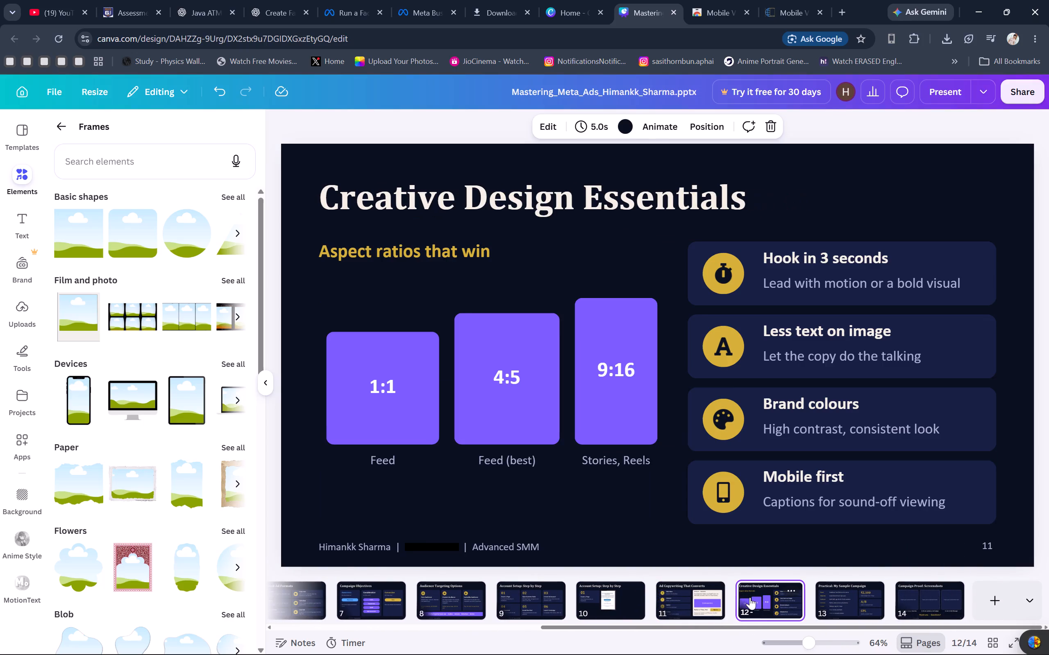
{"action": "left_click_drag", "start_coordinate": [763, 589], "coordinate": [784, 586]}
{"action": "left_click", "coordinate": [838, 600]}
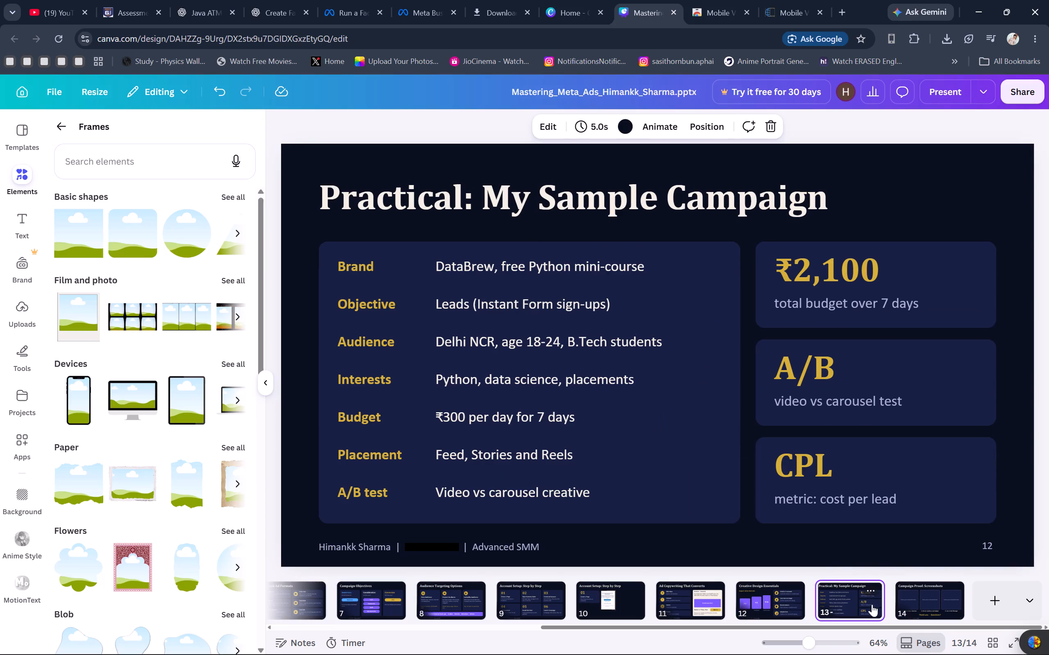
{"action": "scroll", "coordinate": [901, 608], "scroll_direction": "left", "scroll_amount": 1}
{"action": "left_click", "coordinate": [906, 608]}
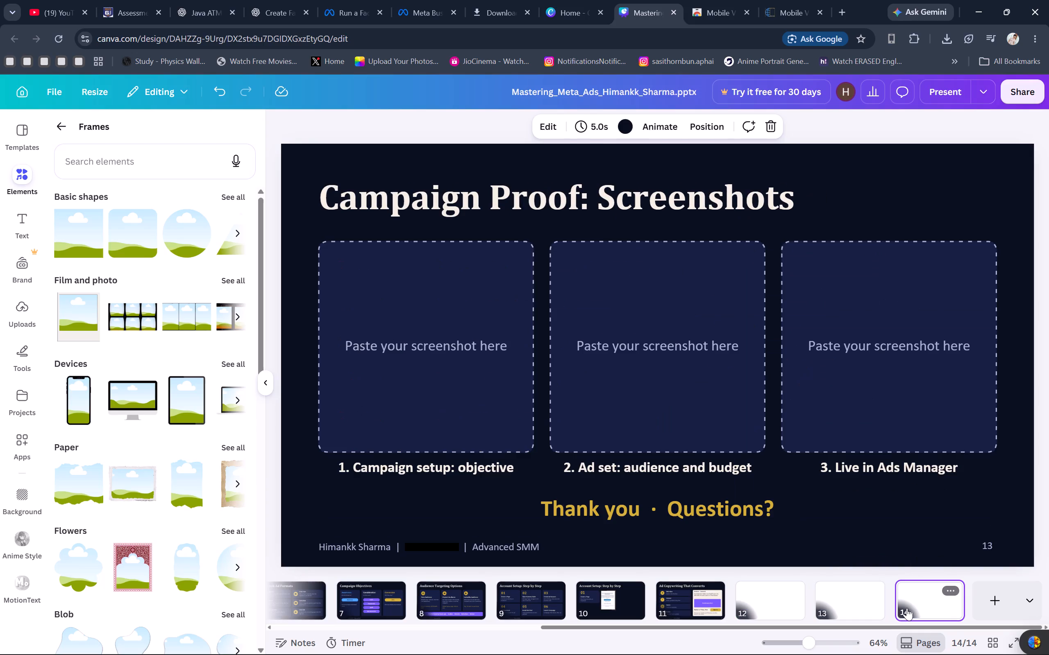
{"action": "scroll", "coordinate": [907, 608], "scroll_direction": "right", "scroll_amount": 1}
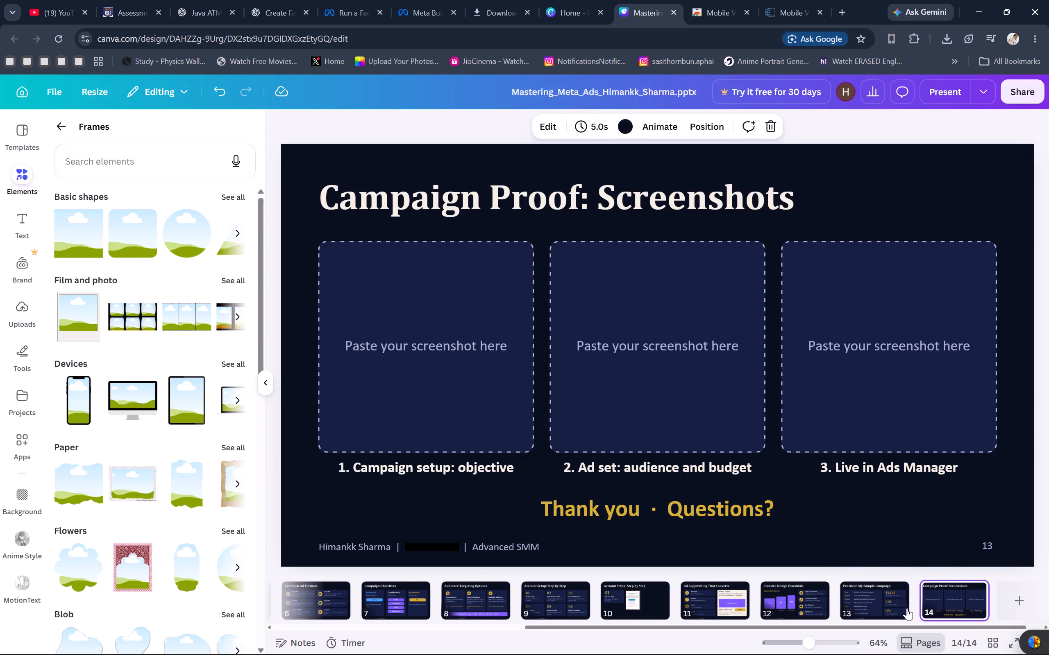
{"action": "scroll", "coordinate": [907, 608], "scroll_direction": "right", "scroll_amount": 1}
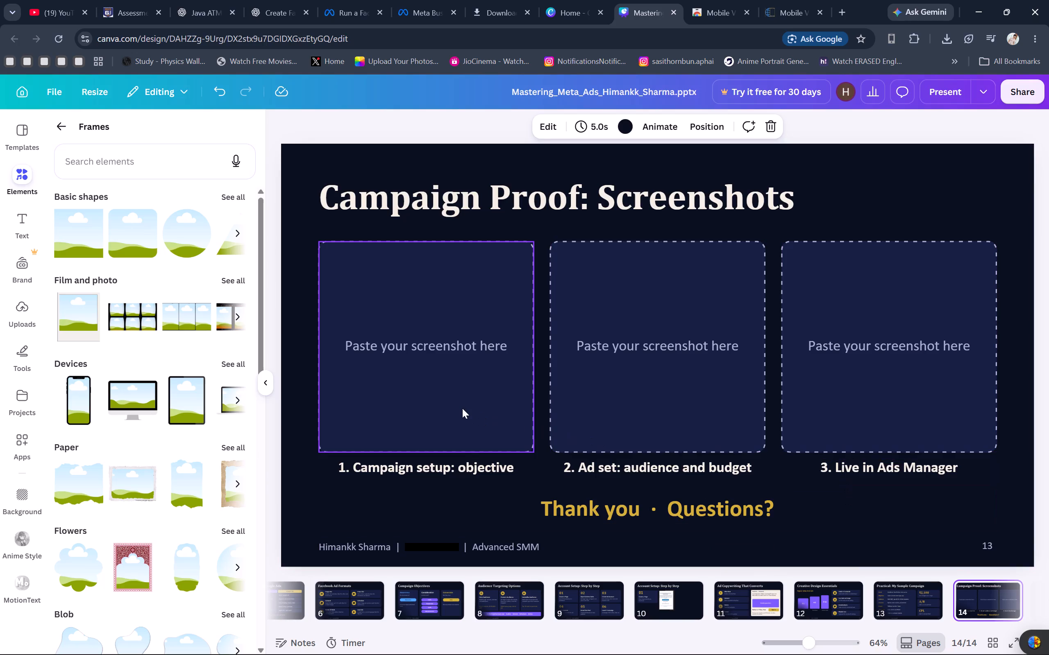
{"action": "scroll", "coordinate": [467, 408], "scroll_direction": "left", "scroll_amount": 1}
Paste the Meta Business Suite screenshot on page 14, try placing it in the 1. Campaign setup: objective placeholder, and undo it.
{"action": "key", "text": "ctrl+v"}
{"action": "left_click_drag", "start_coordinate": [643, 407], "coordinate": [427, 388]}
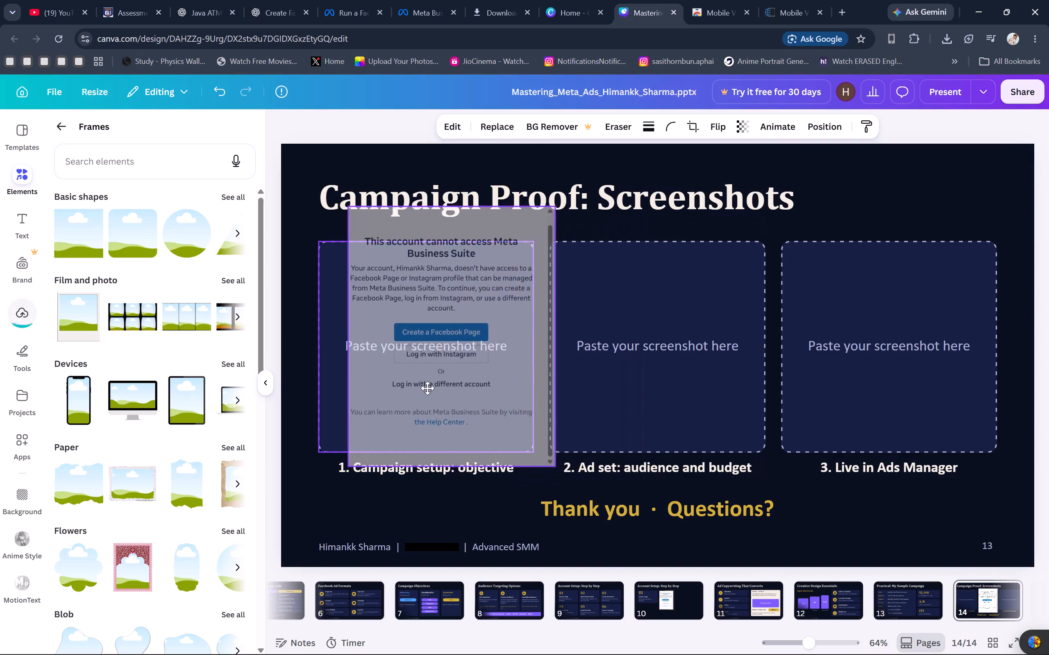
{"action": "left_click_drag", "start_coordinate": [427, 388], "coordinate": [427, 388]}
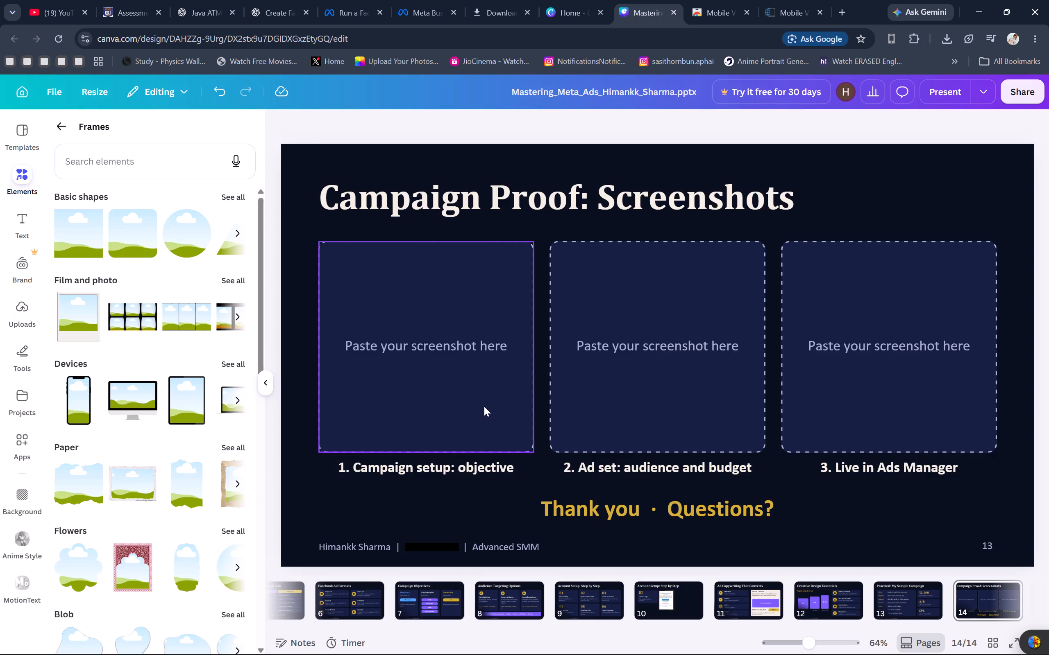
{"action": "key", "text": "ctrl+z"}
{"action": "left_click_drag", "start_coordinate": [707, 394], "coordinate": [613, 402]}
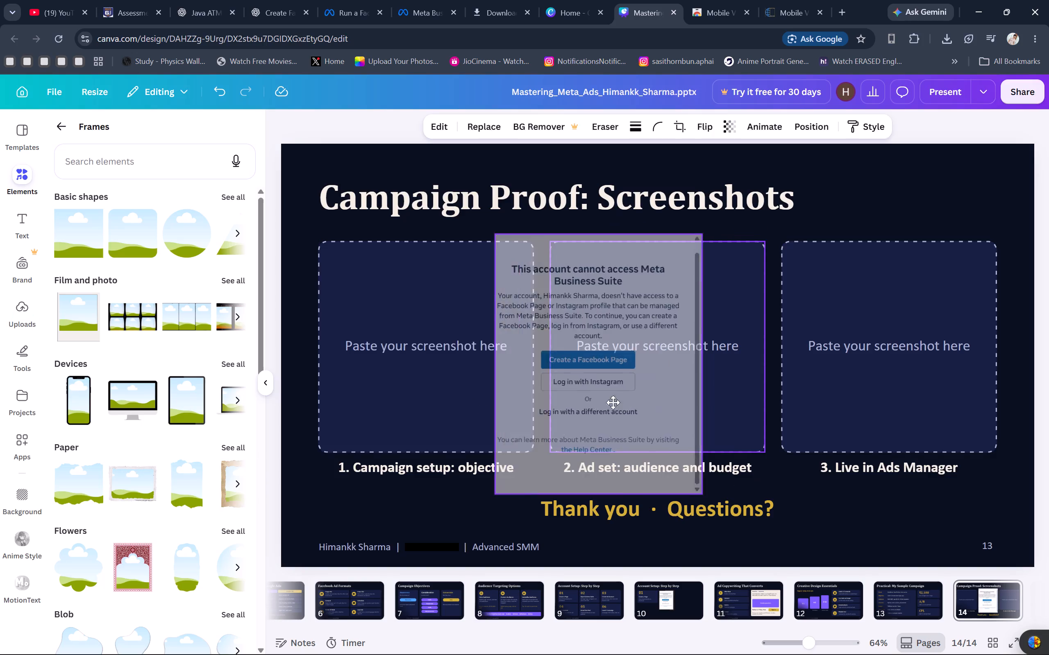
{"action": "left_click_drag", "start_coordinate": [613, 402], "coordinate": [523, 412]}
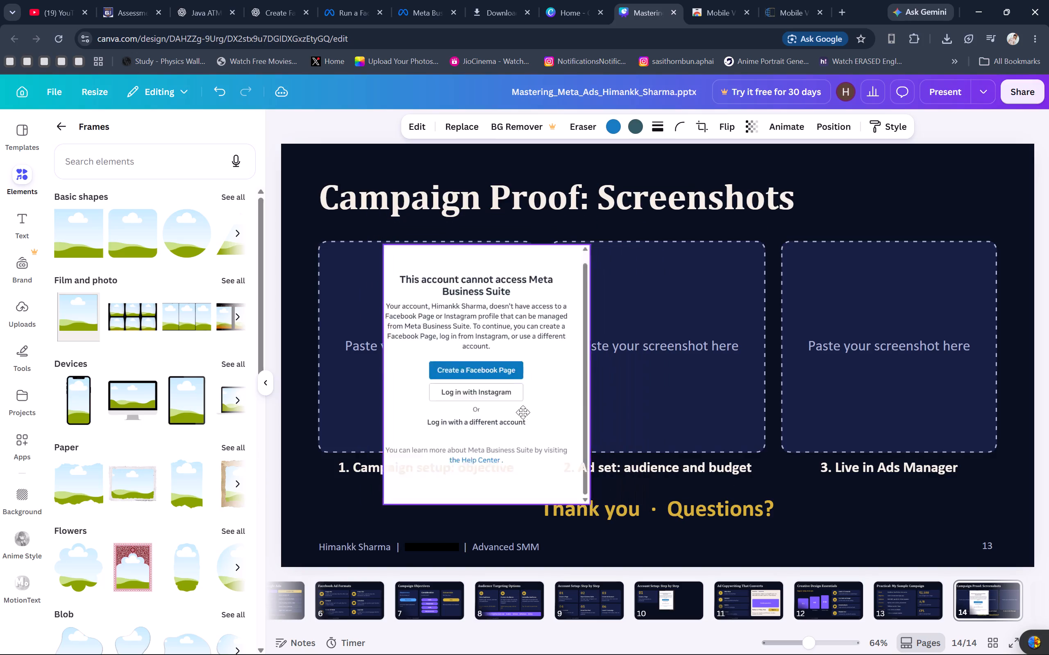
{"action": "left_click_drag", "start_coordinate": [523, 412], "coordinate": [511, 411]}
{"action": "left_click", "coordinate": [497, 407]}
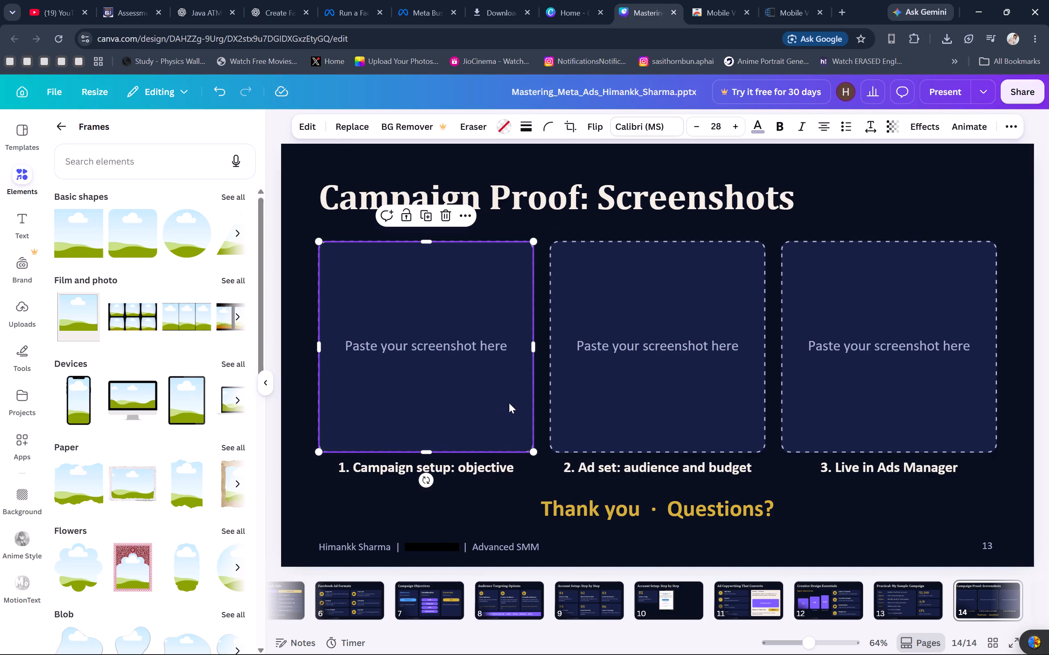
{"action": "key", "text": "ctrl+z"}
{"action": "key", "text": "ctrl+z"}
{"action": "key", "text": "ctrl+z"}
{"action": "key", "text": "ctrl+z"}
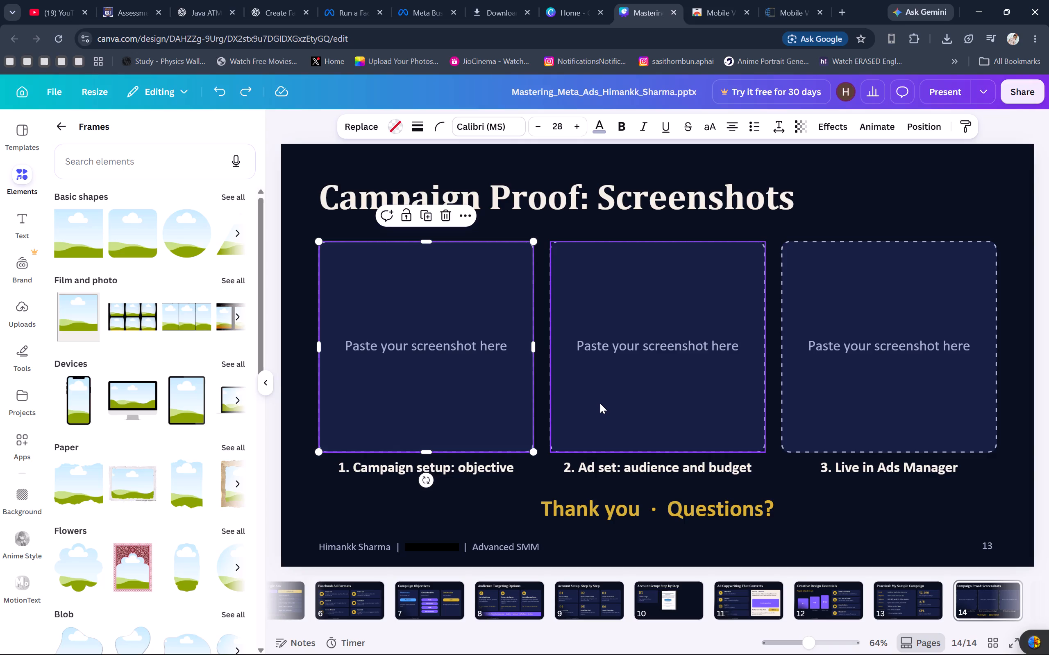
Bring back the pasted screenshot on page 14 and place it in the 2. Ad set: audience and budget placeholder.
{"action": "key", "text": "ctrl+y"}
{"action": "key", "text": "ctrl+y"}
{"action": "key", "text": "ctrl+y"}
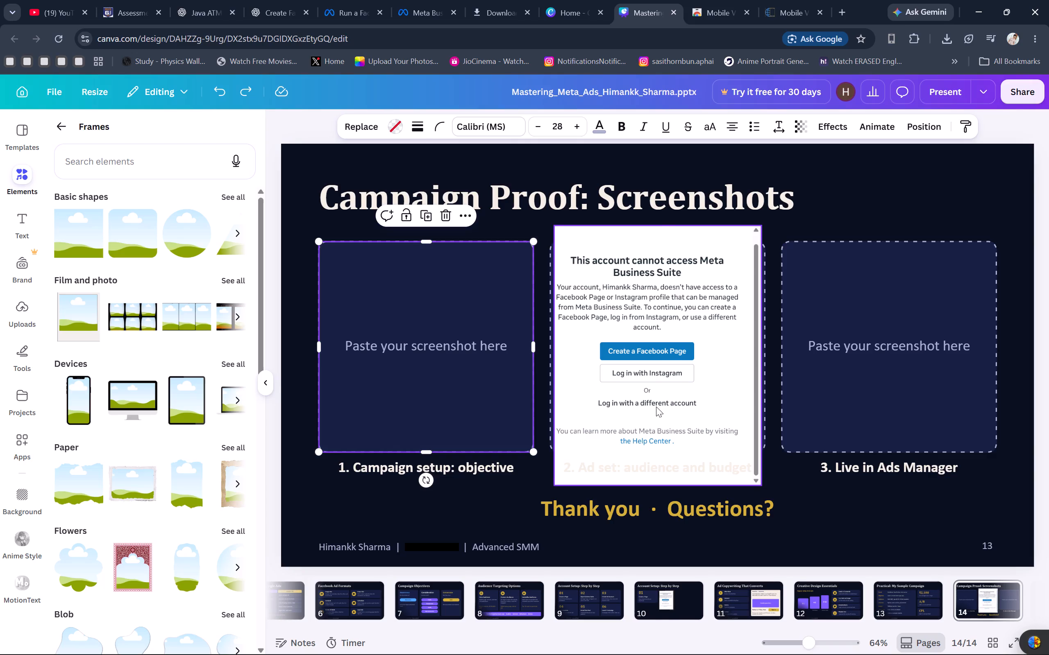
{"action": "left_click_drag", "start_coordinate": [656, 407], "coordinate": [652, 414]}
{"action": "left_click", "coordinate": [661, 409]}
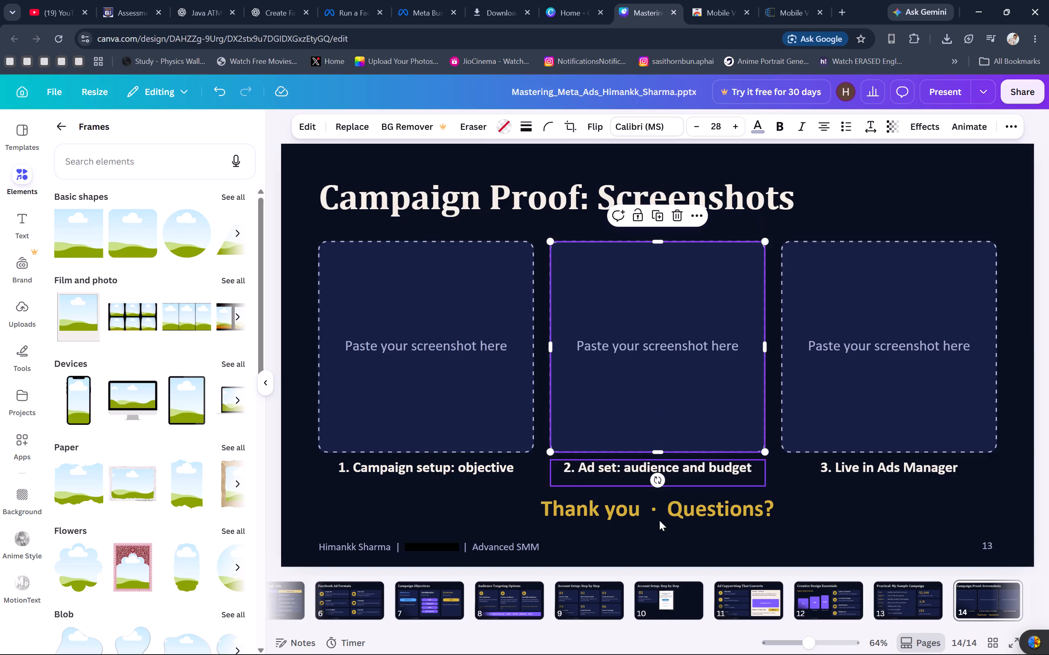
Copy the tablet frame filled with the Meta Business Suite screenshot from page 10, undoing any accidental shift of it.
{"action": "left_click", "coordinate": [679, 602]}
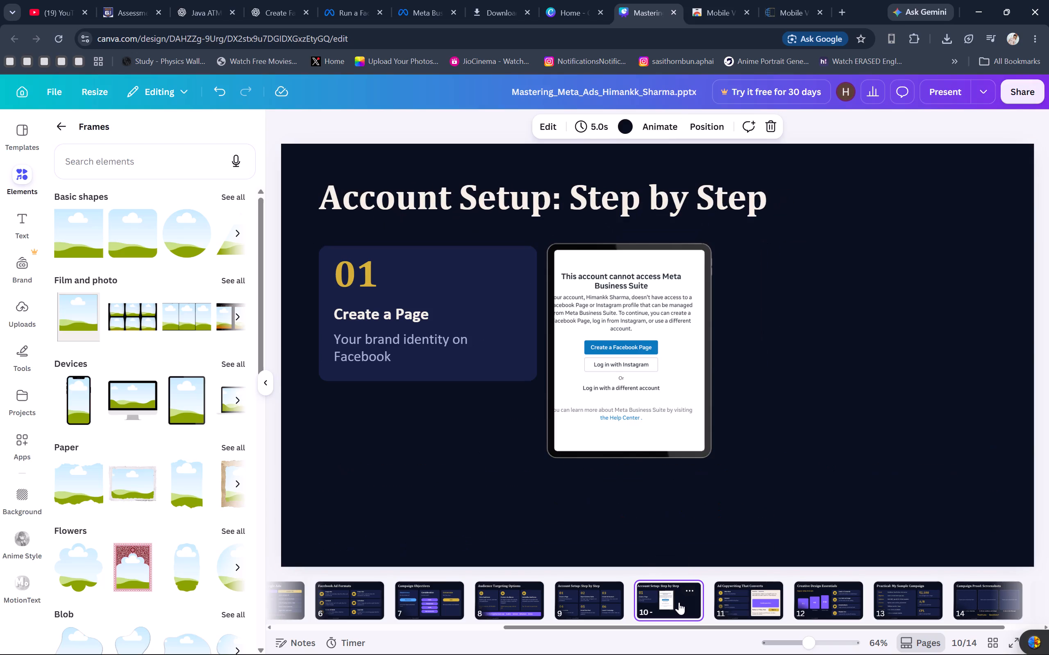
{"action": "left_click", "coordinate": [737, 612]}
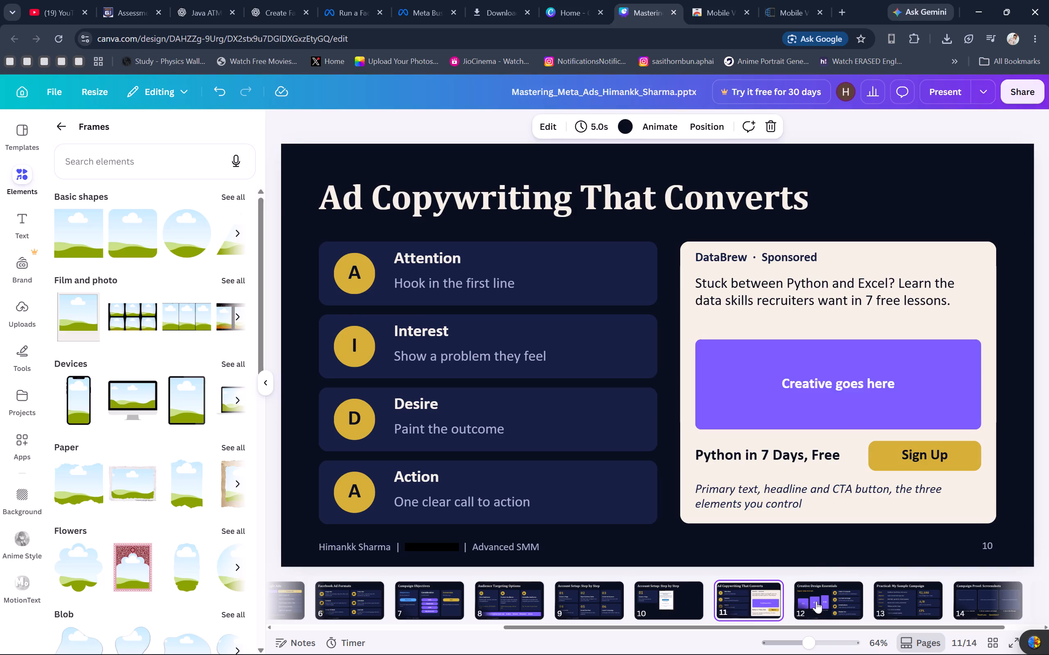
{"action": "left_click", "coordinate": [679, 596]}
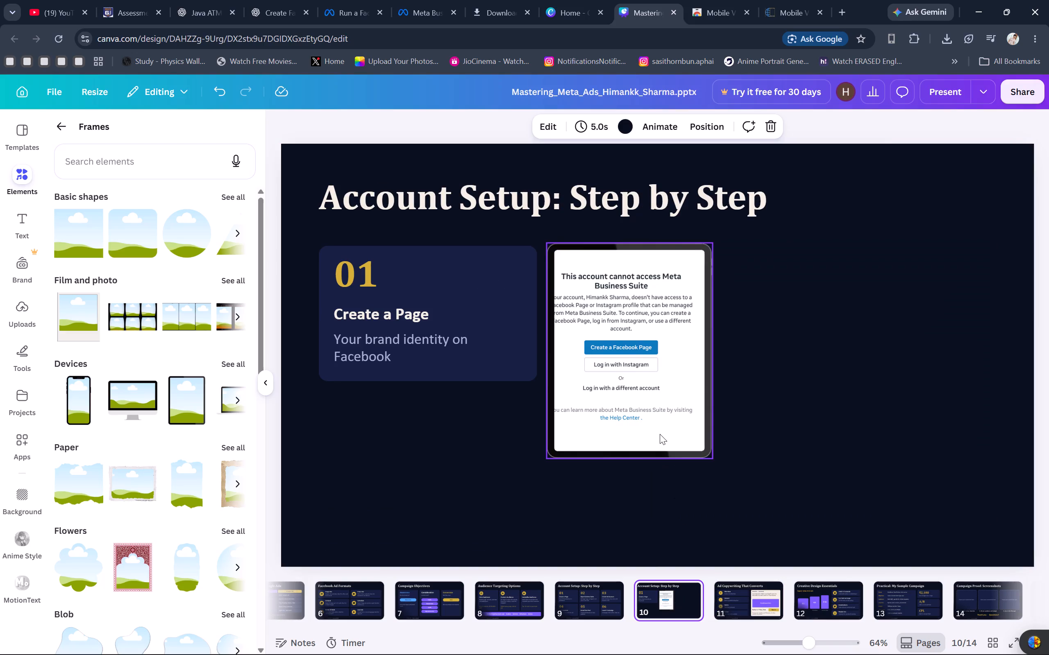
{"action": "left_click_drag", "start_coordinate": [660, 433], "coordinate": [693, 430]}
{"action": "key", "text": "ctrl+z"}
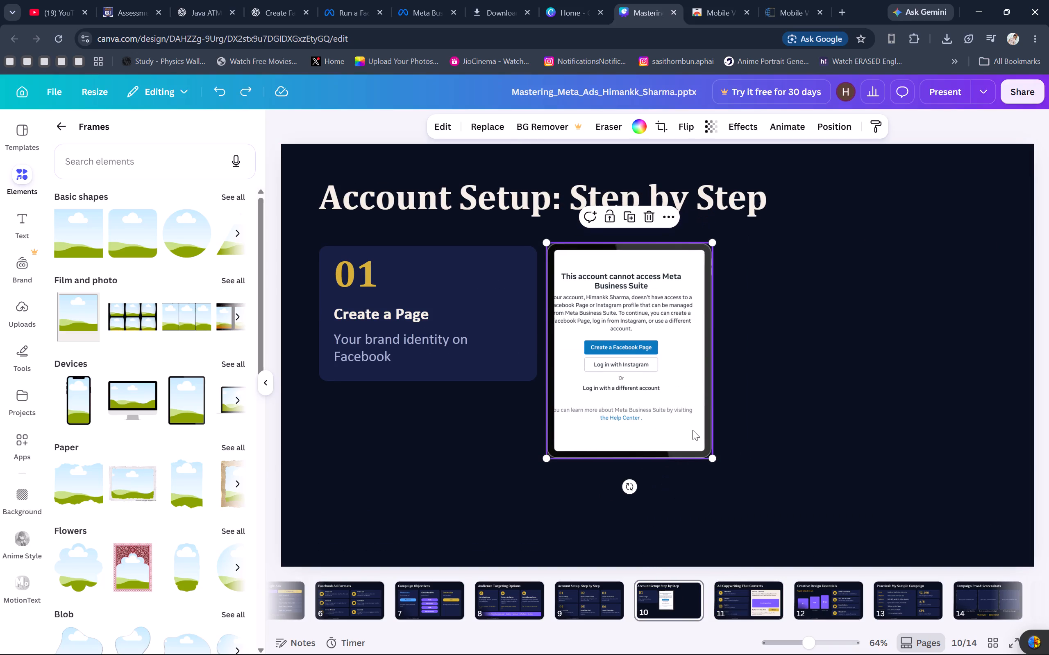
{"action": "key", "text": "ctrl+c"}
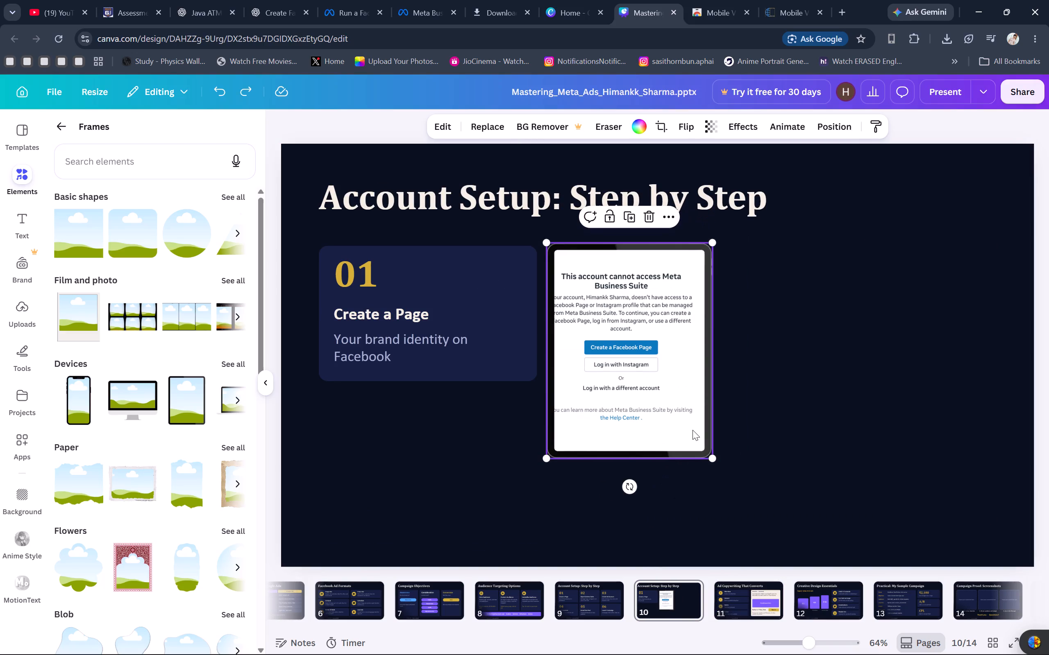
{"action": "left_click", "coordinate": [697, 423]}
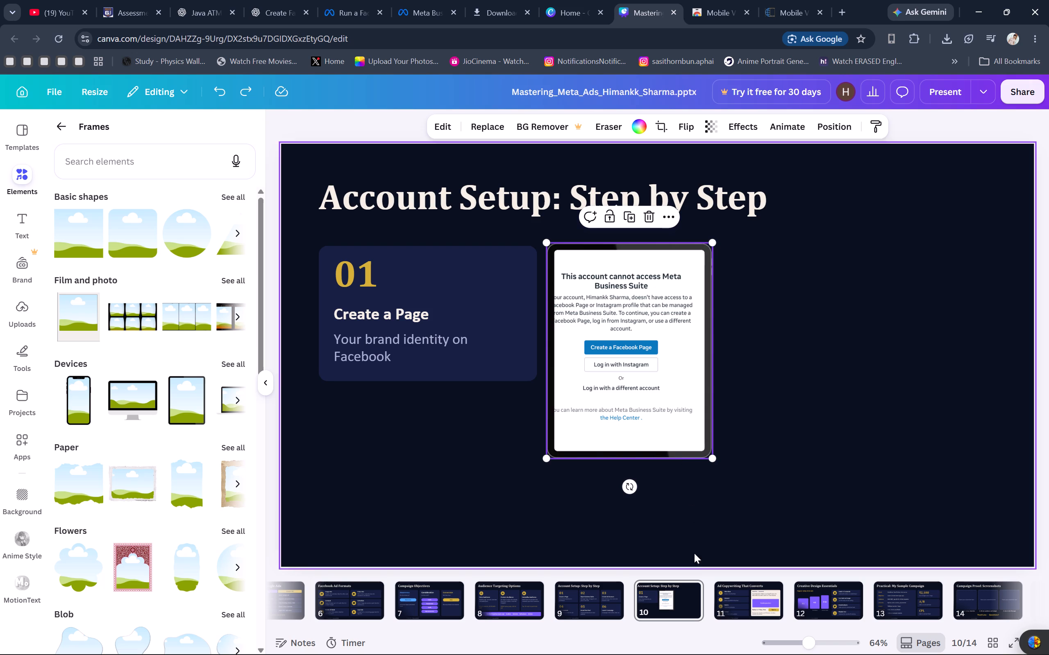
Delete page 10, the Account Setup slide holding only the 01 Create a Page card and the tablet frame.
{"action": "left_click", "coordinate": [686, 594]}
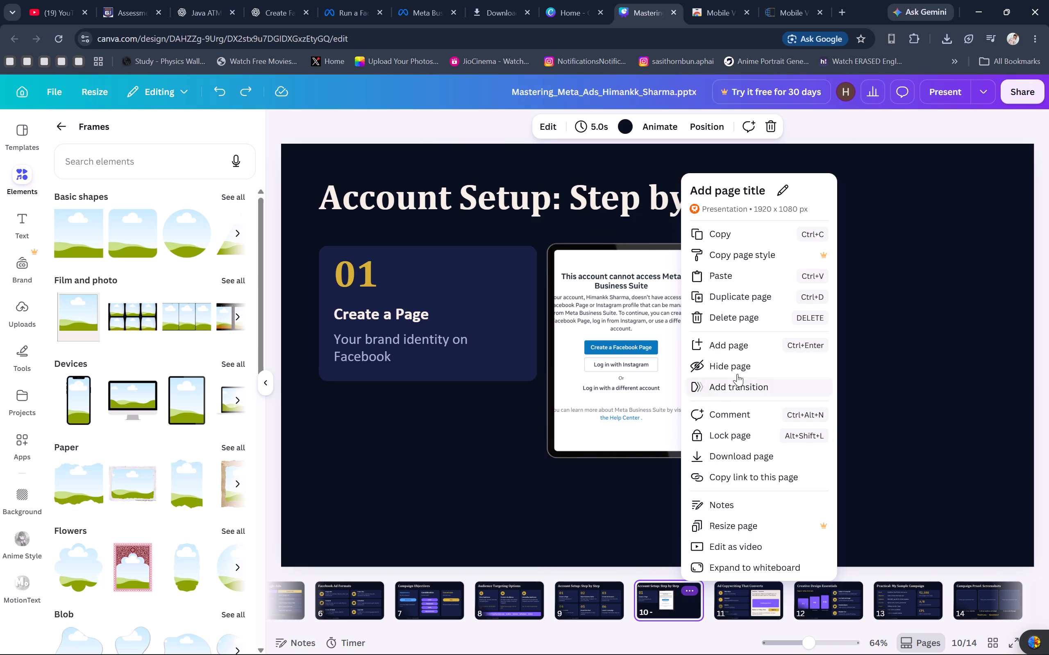
{"action": "left_click", "coordinate": [691, 594]}
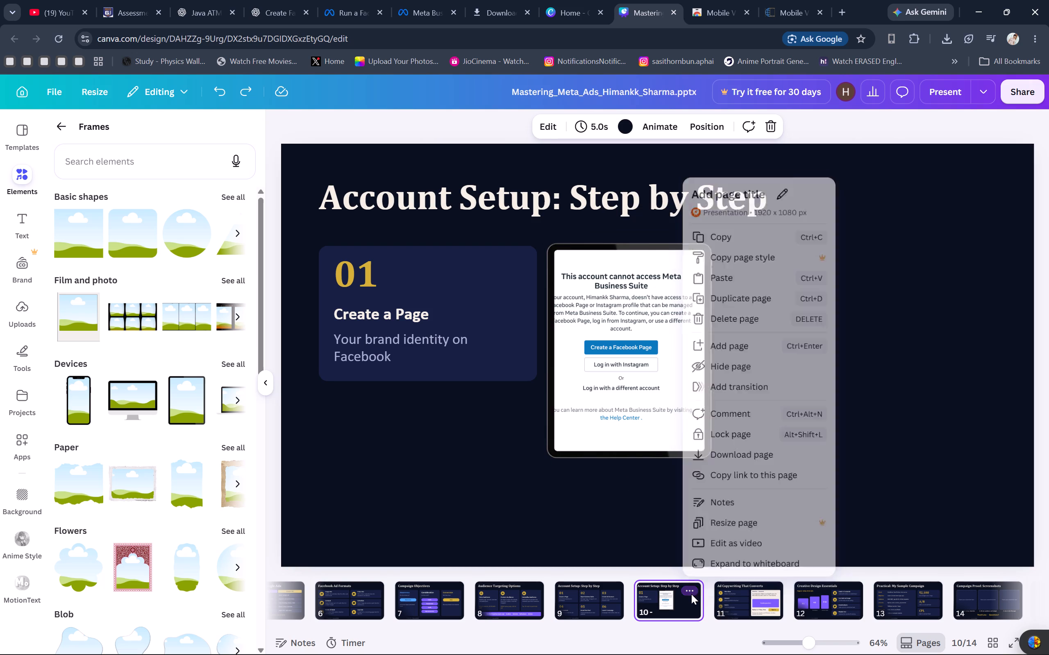
{"action": "left_click", "coordinate": [691, 594]}
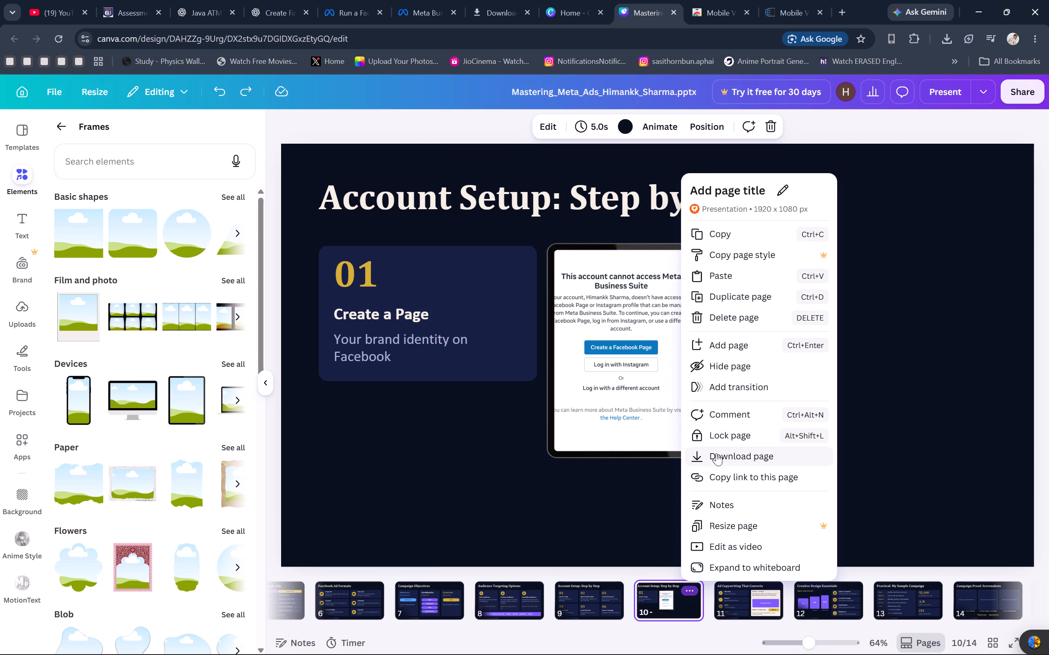
{"action": "left_click", "coordinate": [729, 322]}
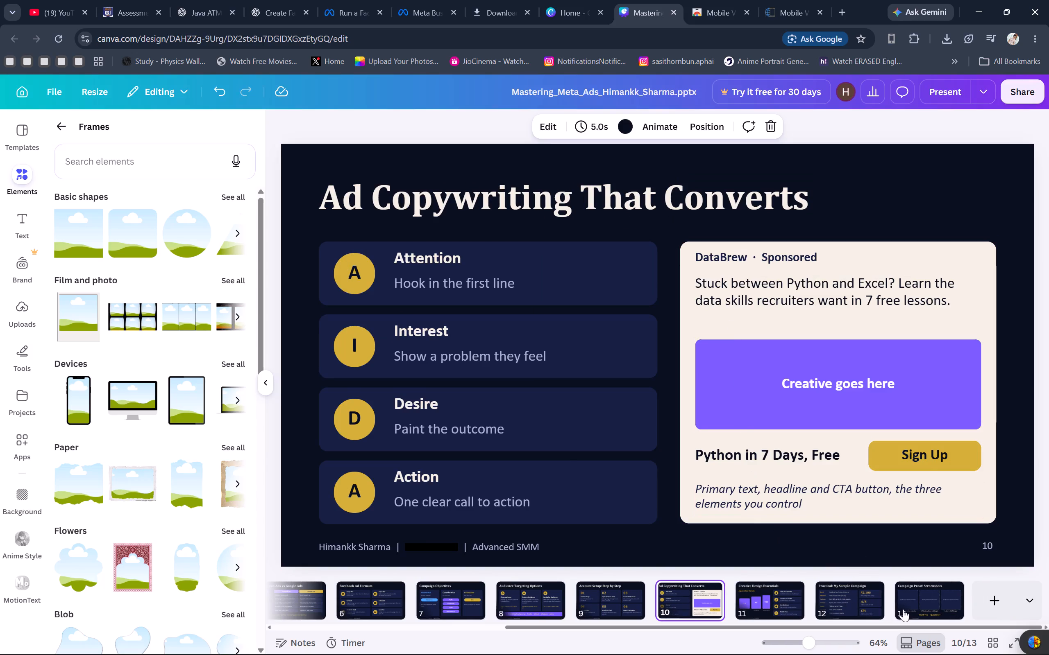
Move the Campaign Proof: Screenshots page from the end of the presentation to page 9, ahead of the Account Setup slide.
{"action": "left_click_drag", "start_coordinate": [910, 607], "coordinate": [652, 612]}
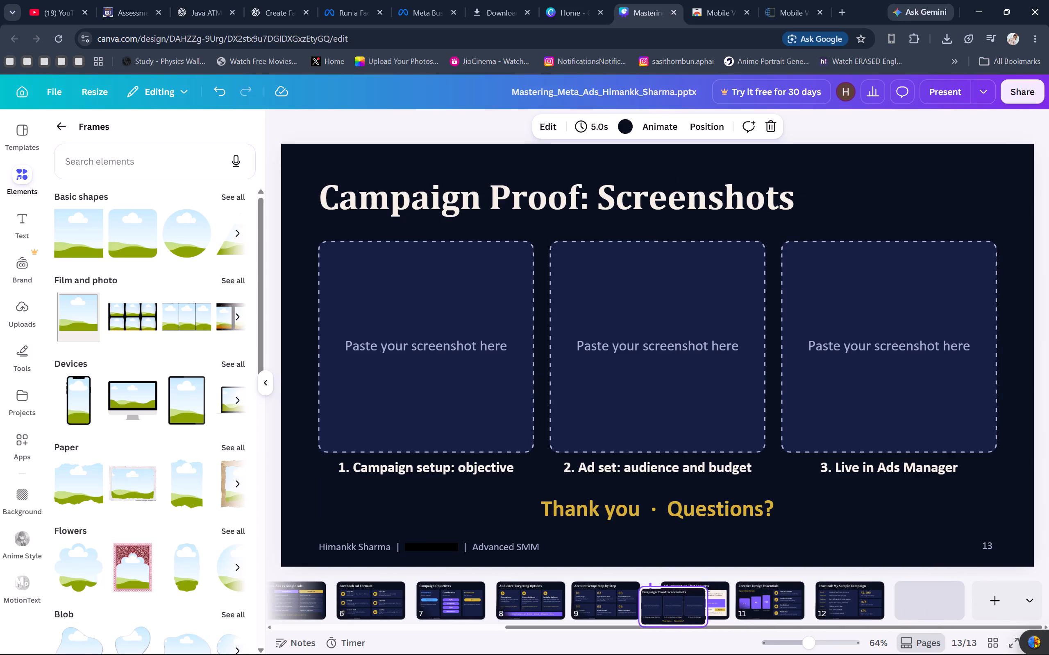
{"action": "left_click_drag", "start_coordinate": [652, 612], "coordinate": [588, 602]}
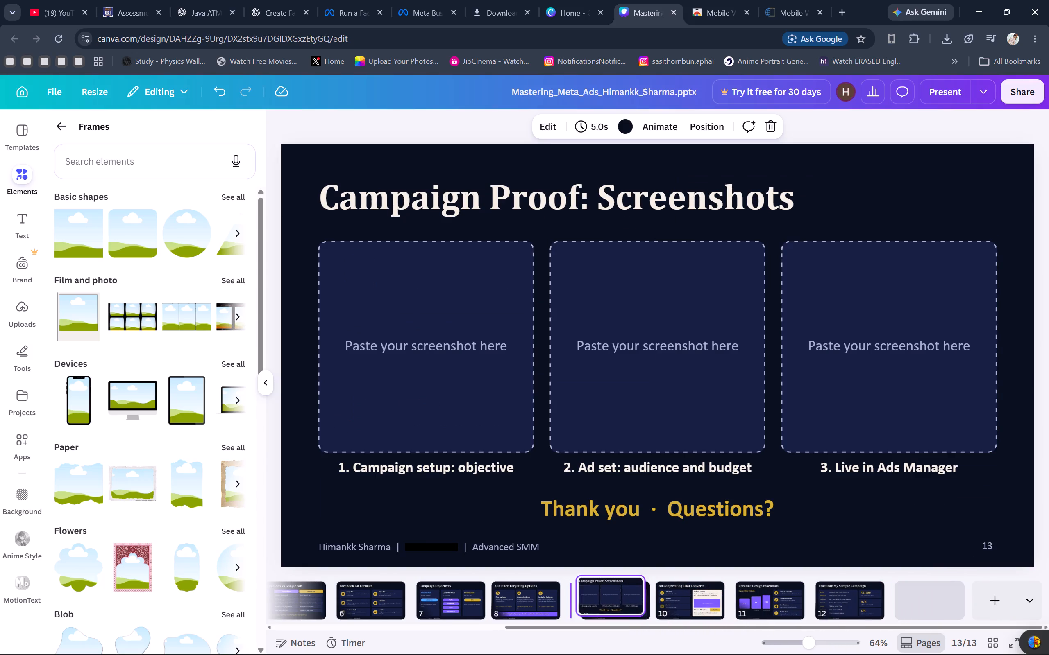
{"action": "left_click_drag", "start_coordinate": [588, 602], "coordinate": [567, 605]}
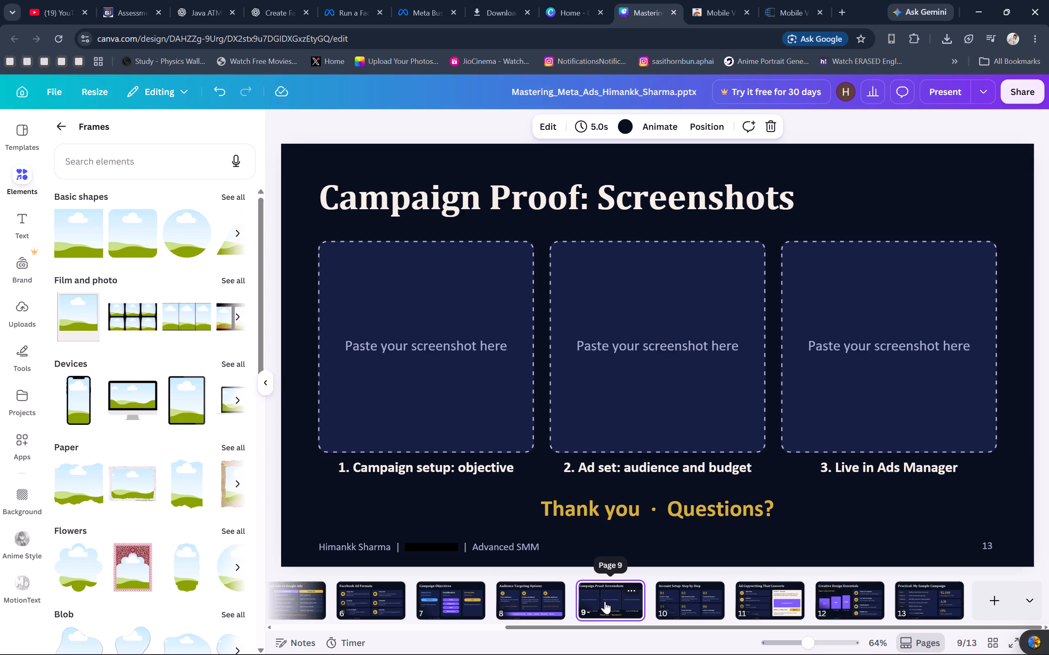
{"action": "left_click", "coordinate": [605, 601]}
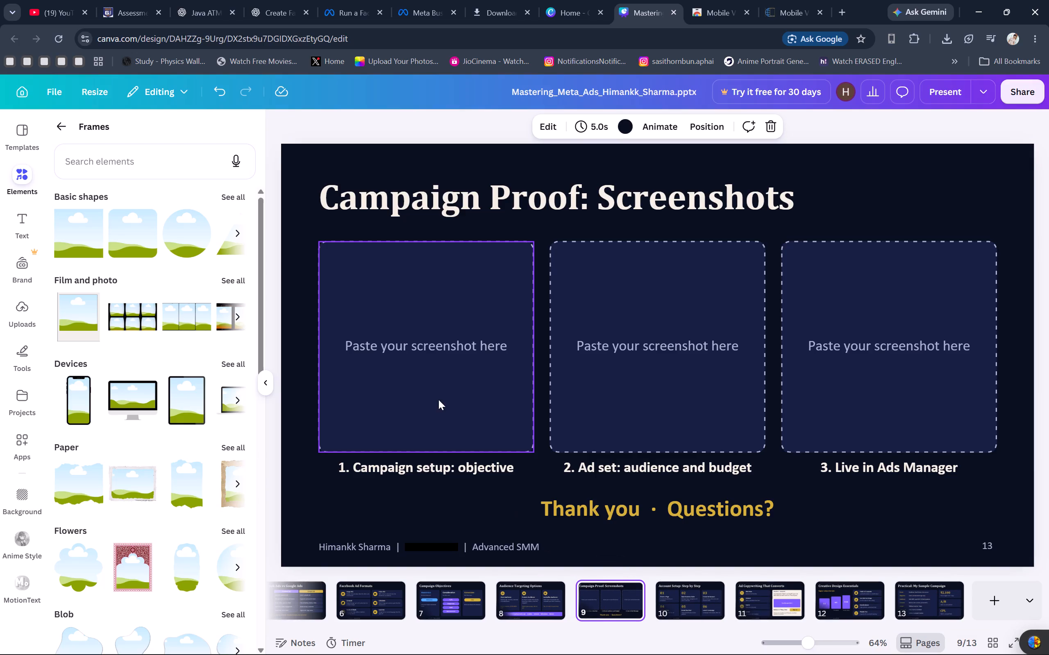
Delete the placeholder text and dashed box above the 1. Campaign setup: objective caption on page 9.
{"action": "left_click", "coordinate": [438, 402]}
{"action": "key", "text": "BackSpace"}
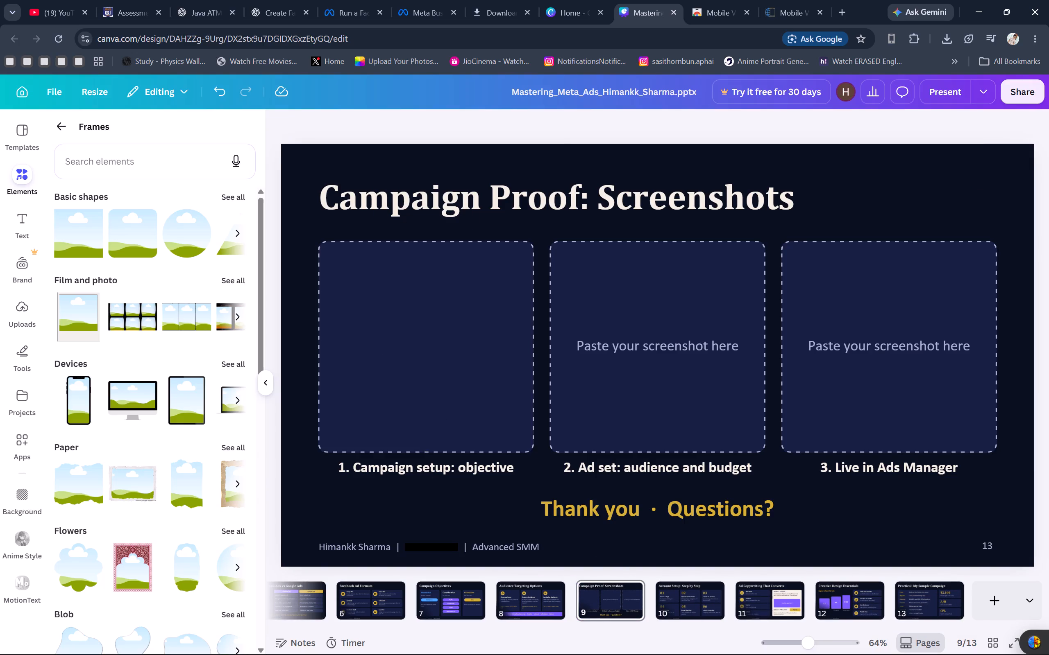
{"action": "left_click", "coordinate": [438, 401]}
{"action": "key", "text": "BackSpace"}
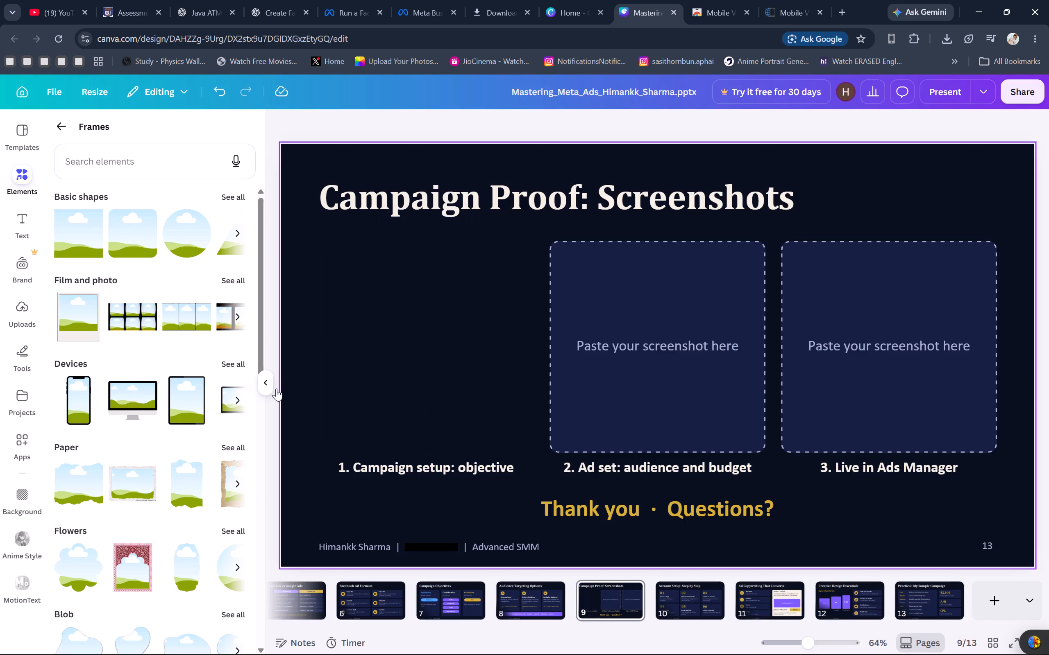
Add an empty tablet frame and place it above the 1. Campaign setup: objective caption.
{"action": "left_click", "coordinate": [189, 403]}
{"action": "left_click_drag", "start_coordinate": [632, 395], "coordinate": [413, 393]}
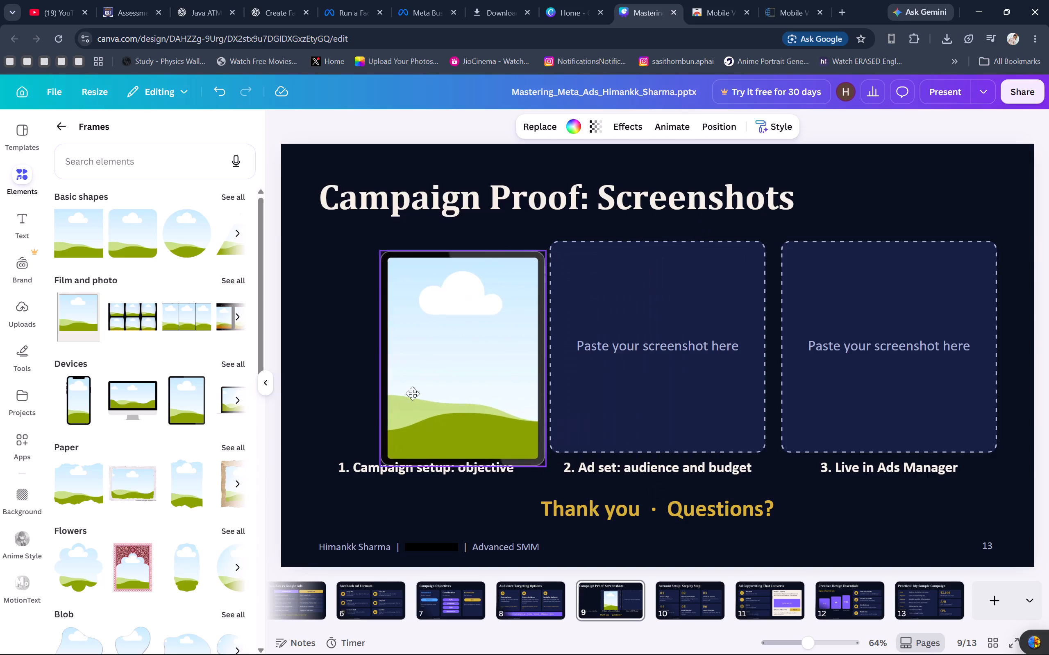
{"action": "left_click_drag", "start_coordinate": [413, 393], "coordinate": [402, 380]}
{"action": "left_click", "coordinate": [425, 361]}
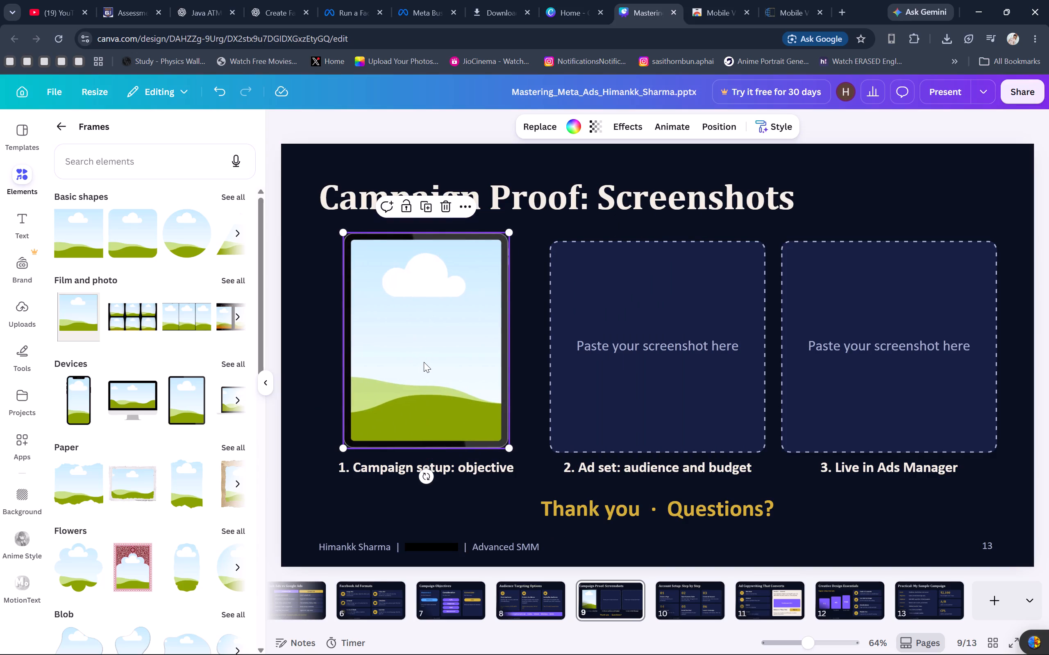
Paste the copied screenshot-filled tablet frame on page 9, delete the empty frame, and place the filled one above the first caption.
{"action": "key", "text": "ctrl+v"}
{"action": "left_click_drag", "start_coordinate": [616, 388], "coordinate": [443, 377]}
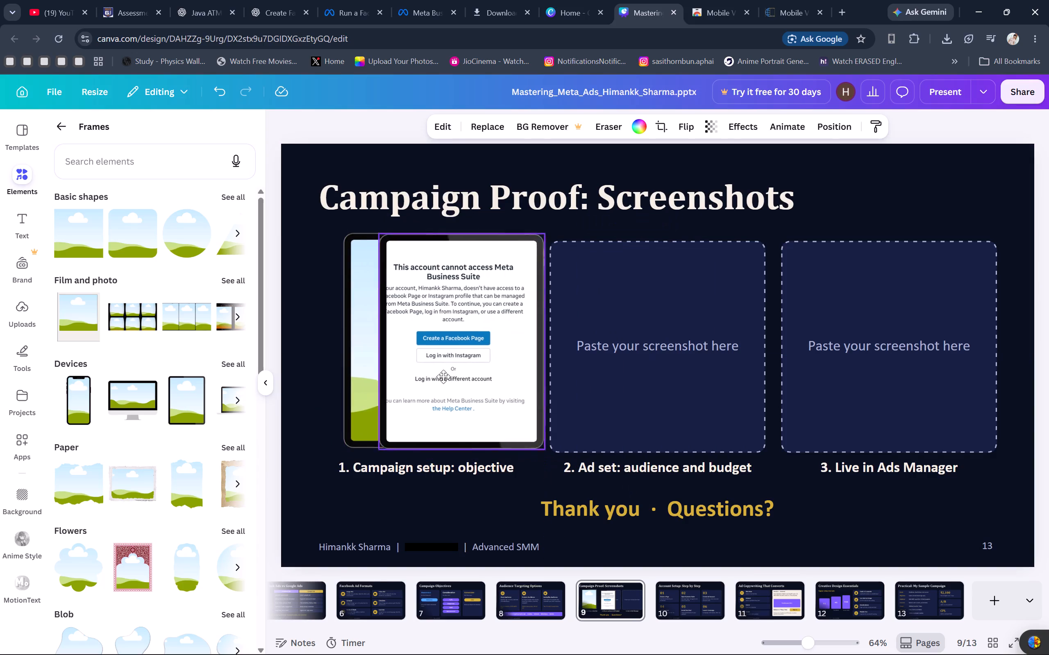
{"action": "left_click_drag", "start_coordinate": [443, 377], "coordinate": [561, 361]}
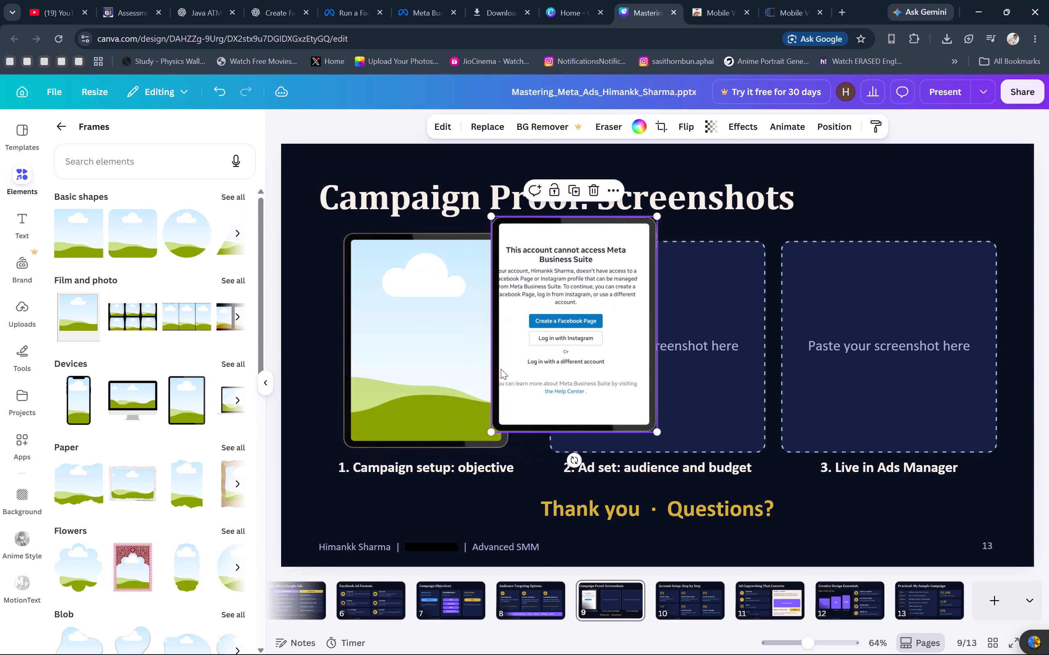
{"action": "left_click", "coordinate": [443, 374]}
{"action": "key", "text": "BackSpace"}
{"action": "left_click_drag", "start_coordinate": [523, 371], "coordinate": [429, 391]}
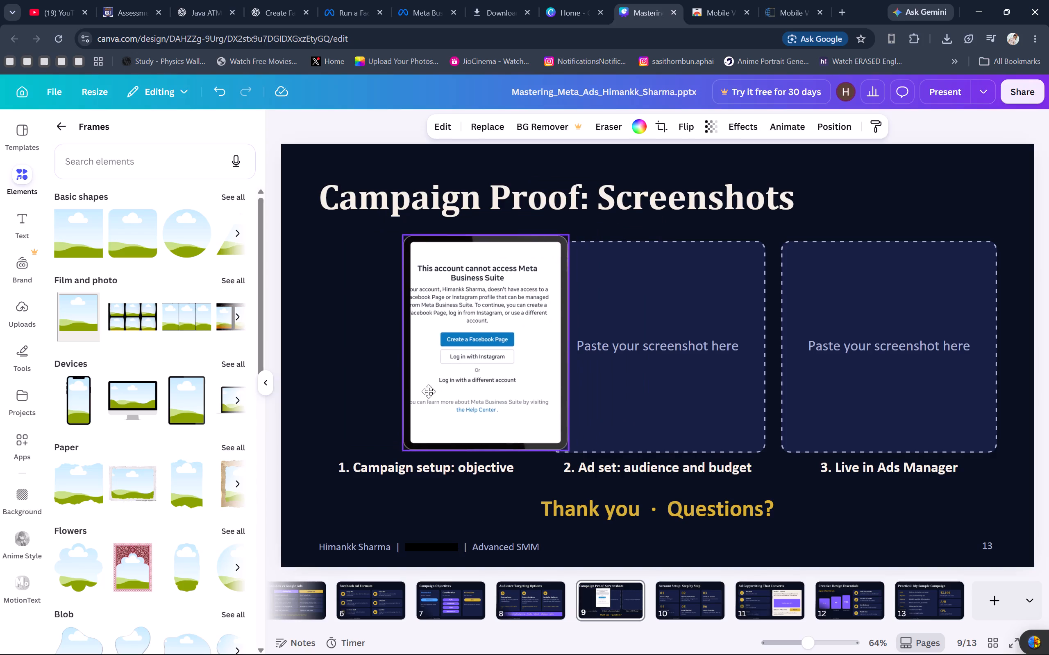
Align the screenshot-filled tablet frame on page 9 directly above the 1. Campaign setup: objective caption, clear of the second placeholder box.
{"action": "left_click_drag", "start_coordinate": [429, 391], "coordinate": [380, 395]}
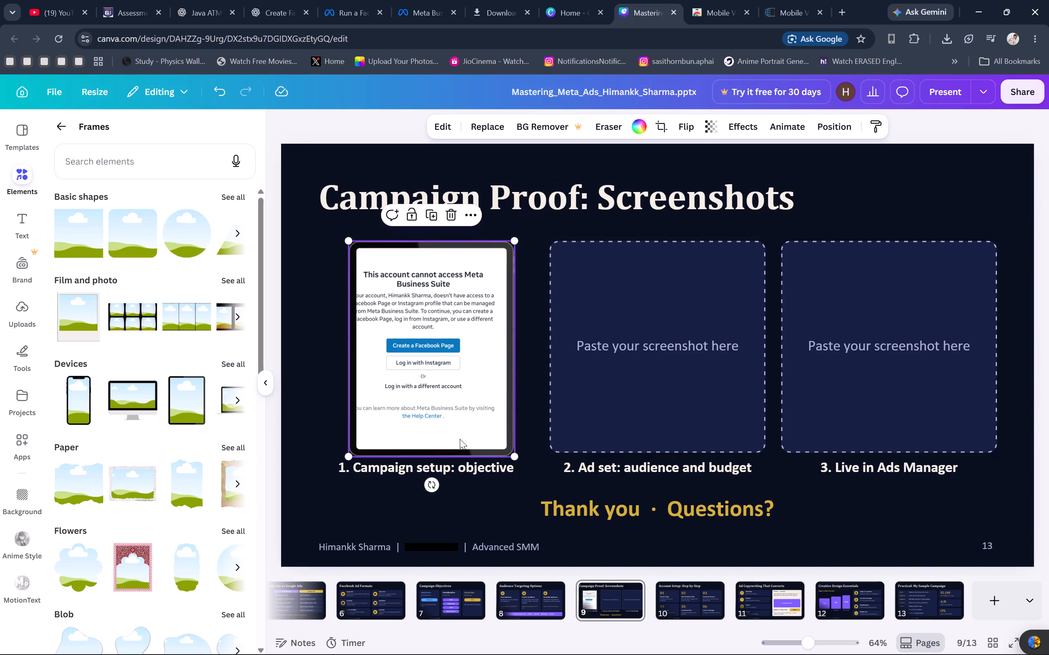
Change the caption under the tablet frame on page 9 to read "1. Create a Facebook Page".
{"action": "left_click", "coordinate": [479, 464]}
{"action": "left_click", "coordinate": [483, 471]}
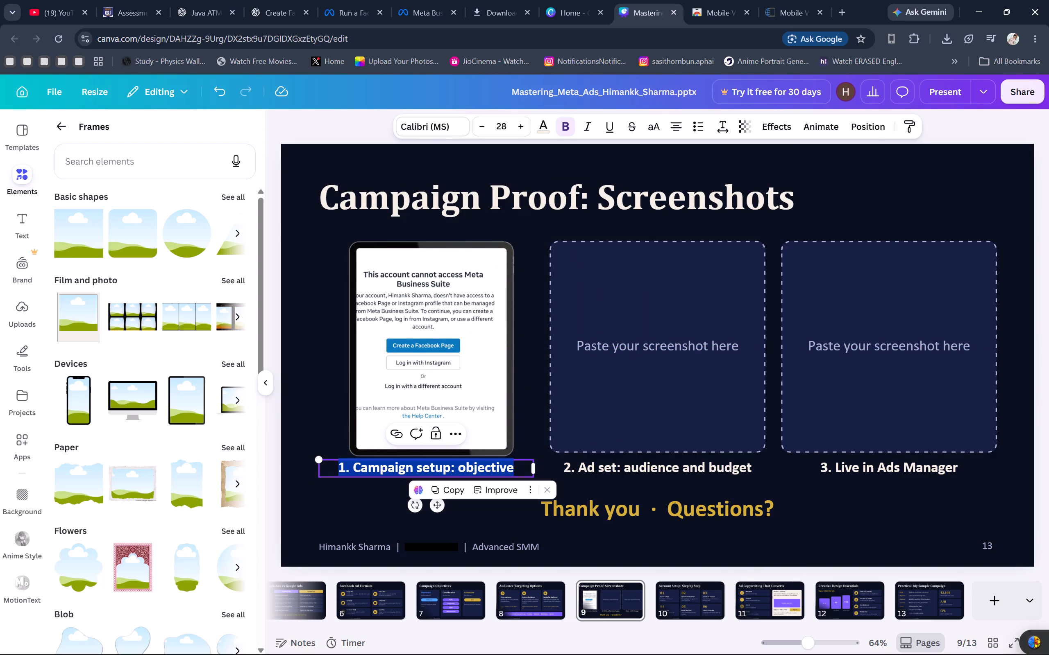
{"action": "key", "text": "Right"}
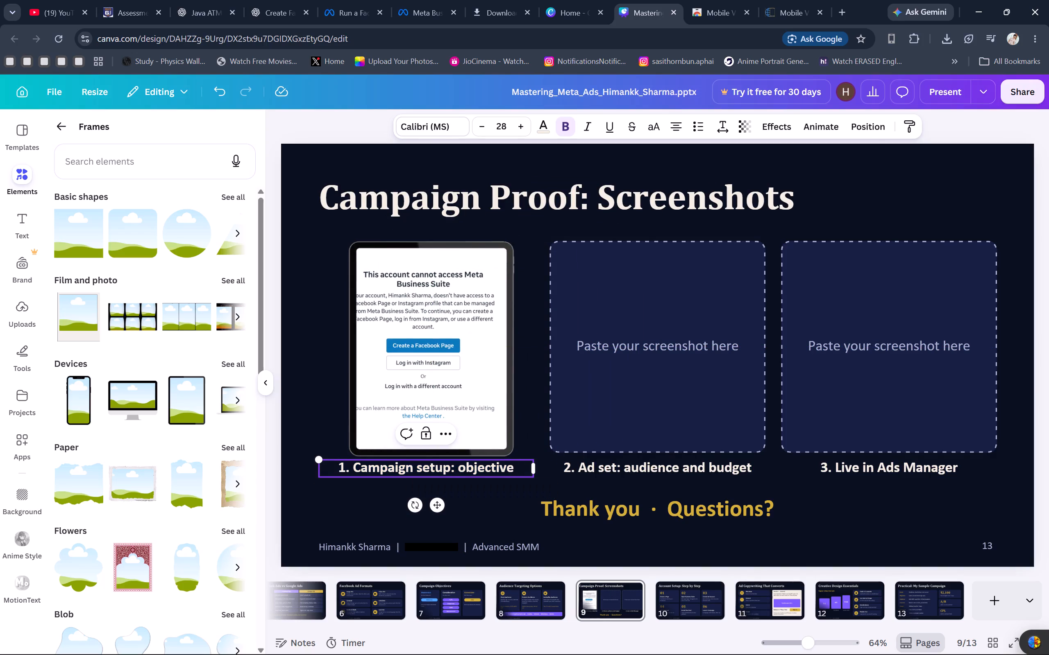
{"action": "key", "text": "BackSpace"}
{"action": "key", "text": "BackSpace"}
{"action": "key", "text": "BackSpace"}
{"action": "key", "text": "BackSpace"}
{"action": "key", "text": "BackSpace"}
{"action": "key", "text": "BackSpace"}
{"action": "key", "text": "BackSpace"}
{"action": "key", "text": "BackSpace"}
{"action": "key", "text": "BackSpace"}
{"action": "key", "text": "BackSpace"}
{"action": "key", "text": "BackSpace"}
{"action": "key", "text": "BackSpace"}
{"action": "key", "text": "BackSpace"}
{"action": "key", "text": "BackSpace"}
{"action": "key", "text": "BackSpace"}
{"action": "key", "text": "BackSpace"}
{"action": "key", "text": "BackSpace"}
{"action": "key", "text": "BackSpace"}
{"action": "key", "text": "BackSpace"}
{"action": "key", "text": "BackSpace"}
{"action": "key", "text": "BackSpace"}
{"action": "key", "text": "BackSpace"}
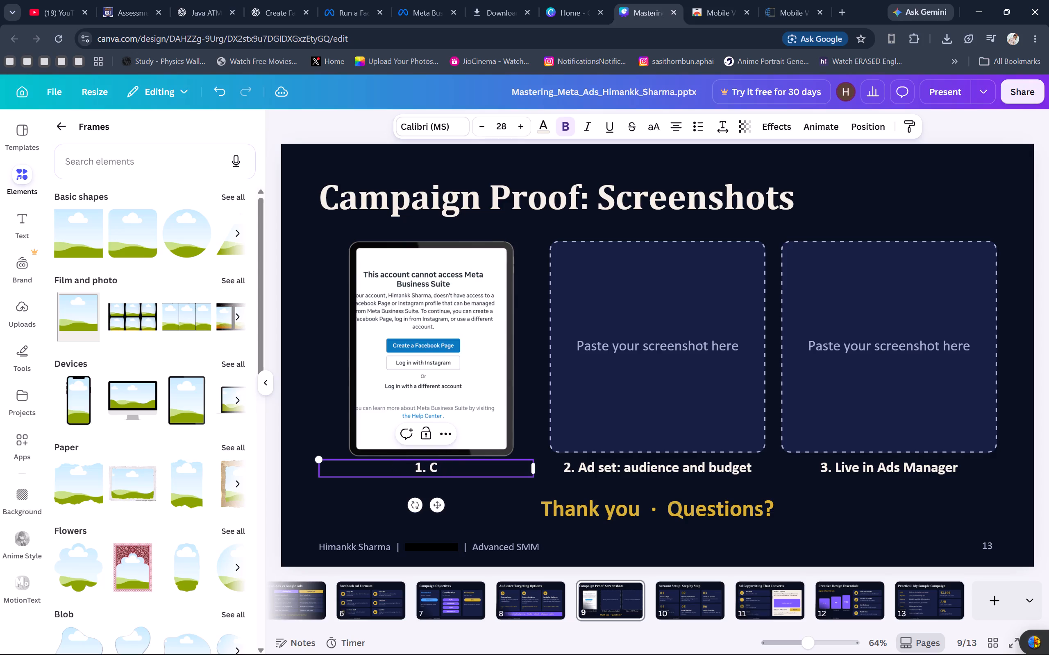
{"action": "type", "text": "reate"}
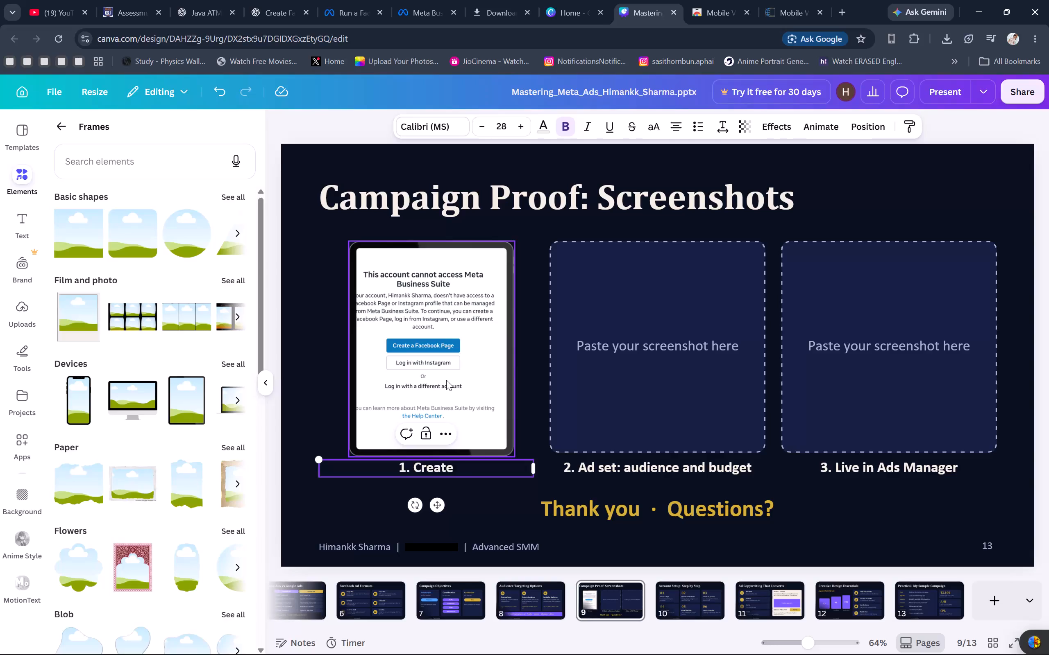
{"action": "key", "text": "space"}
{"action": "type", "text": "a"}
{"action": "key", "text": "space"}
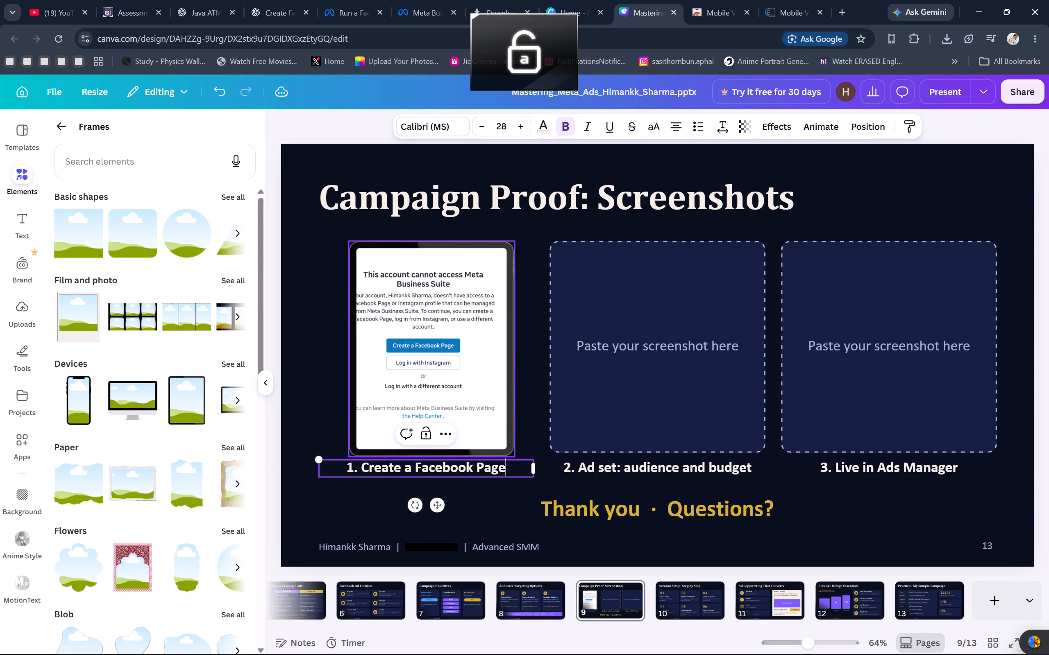
{"action": "left_click", "coordinate": [1014, 201]}
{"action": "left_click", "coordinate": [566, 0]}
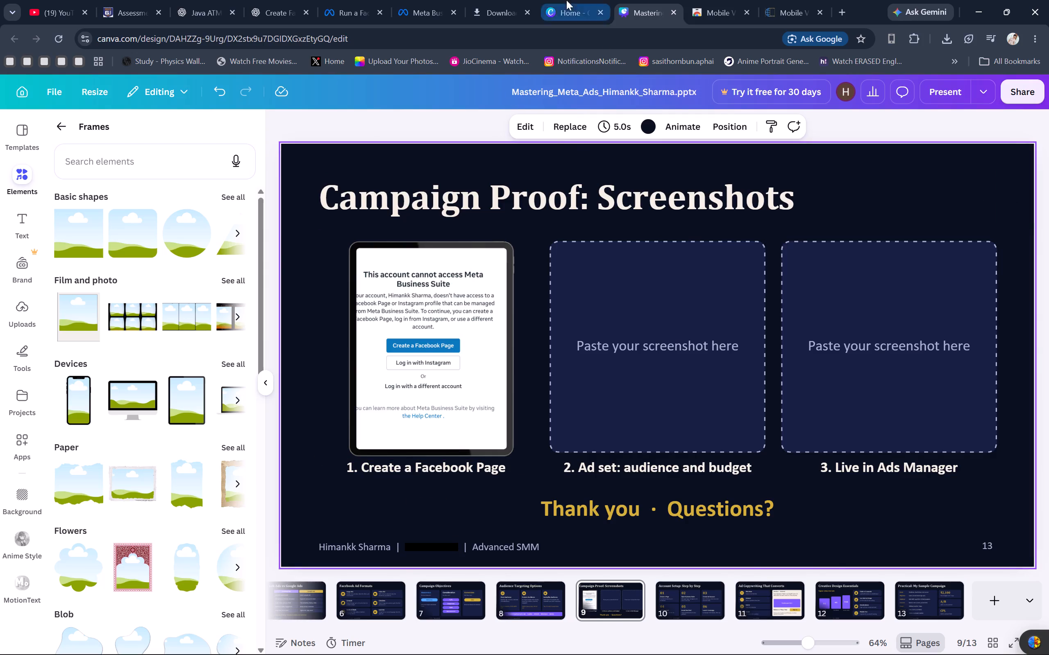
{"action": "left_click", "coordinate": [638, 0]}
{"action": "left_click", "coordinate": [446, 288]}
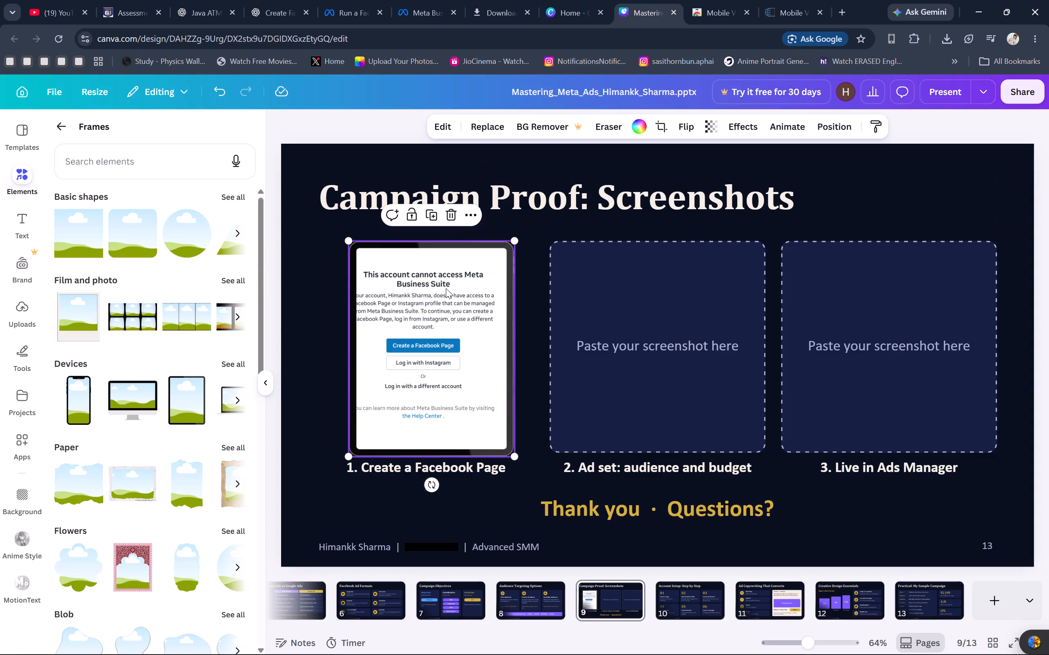
Browse the frame categories and open the full collection of Devices frames.
{"action": "scroll", "coordinate": [188, 319], "scroll_direction": "down", "scroll_amount": 2}
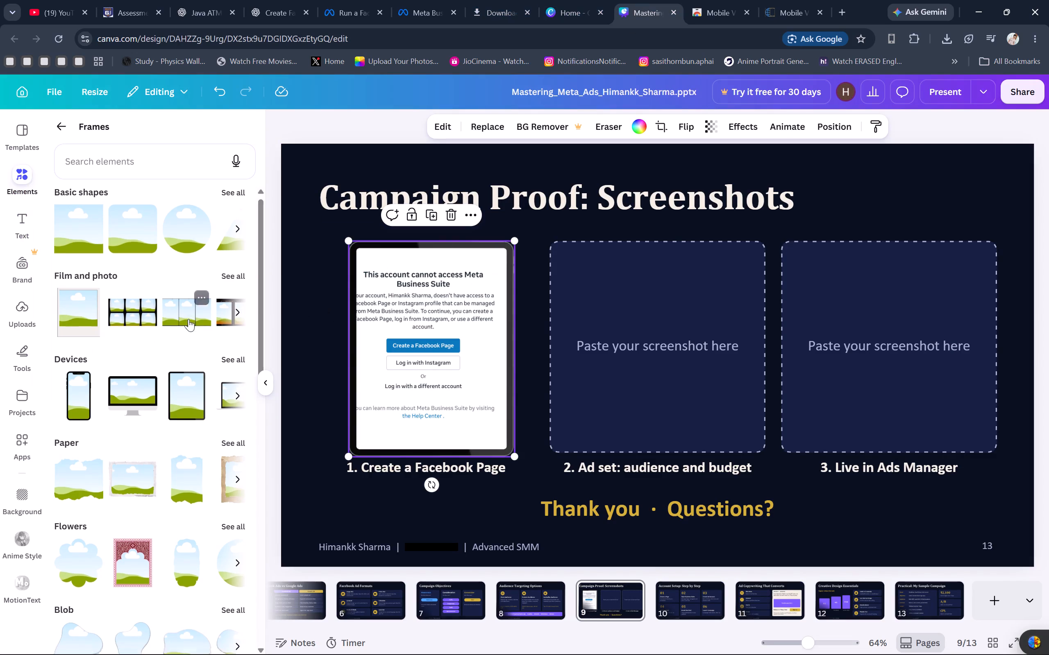
{"action": "scroll", "coordinate": [188, 319], "scroll_direction": "down", "scroll_amount": 4}
{"action": "scroll", "coordinate": [223, 282], "scroll_direction": "up", "scroll_amount": 3}
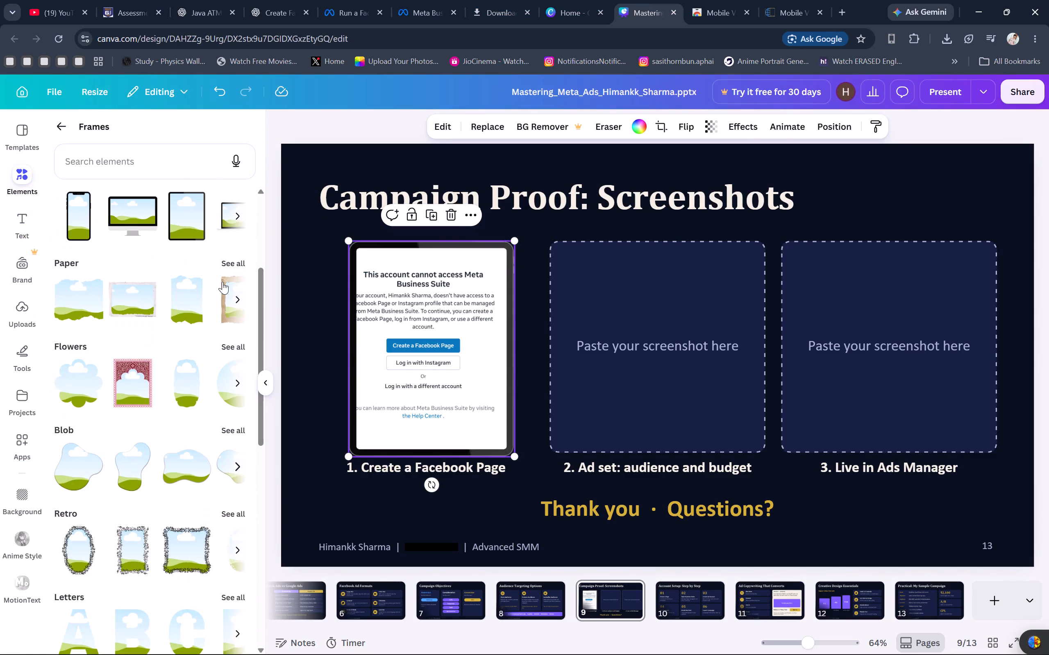
{"action": "scroll", "coordinate": [207, 348], "scroll_direction": "up", "scroll_amount": 2}
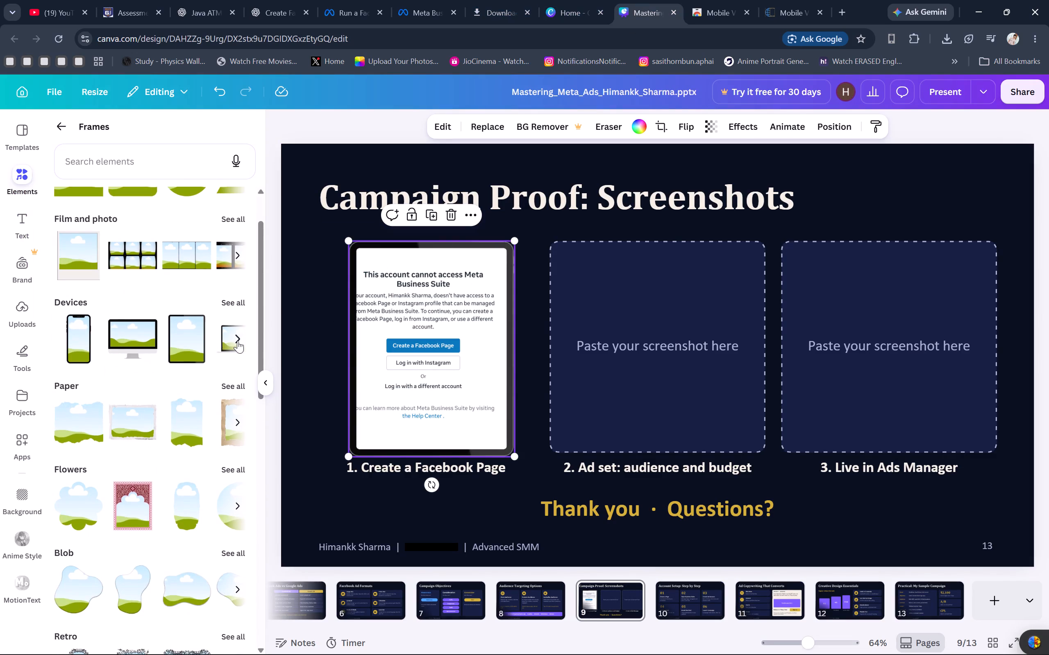
{"action": "left_click", "coordinate": [238, 341]}
{"action": "left_click", "coordinate": [240, 305]}
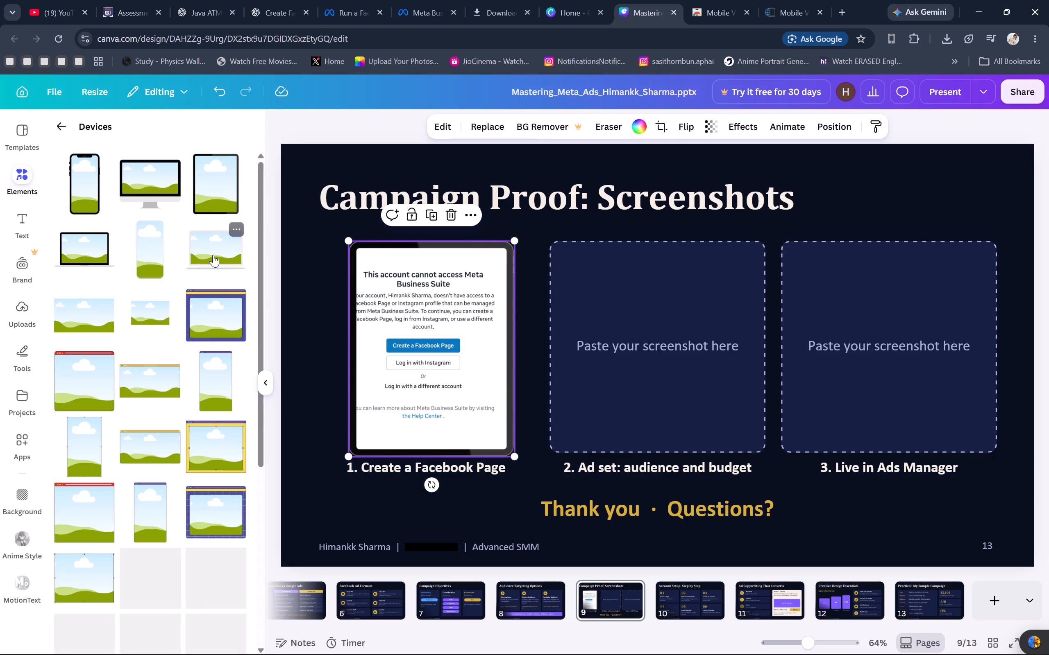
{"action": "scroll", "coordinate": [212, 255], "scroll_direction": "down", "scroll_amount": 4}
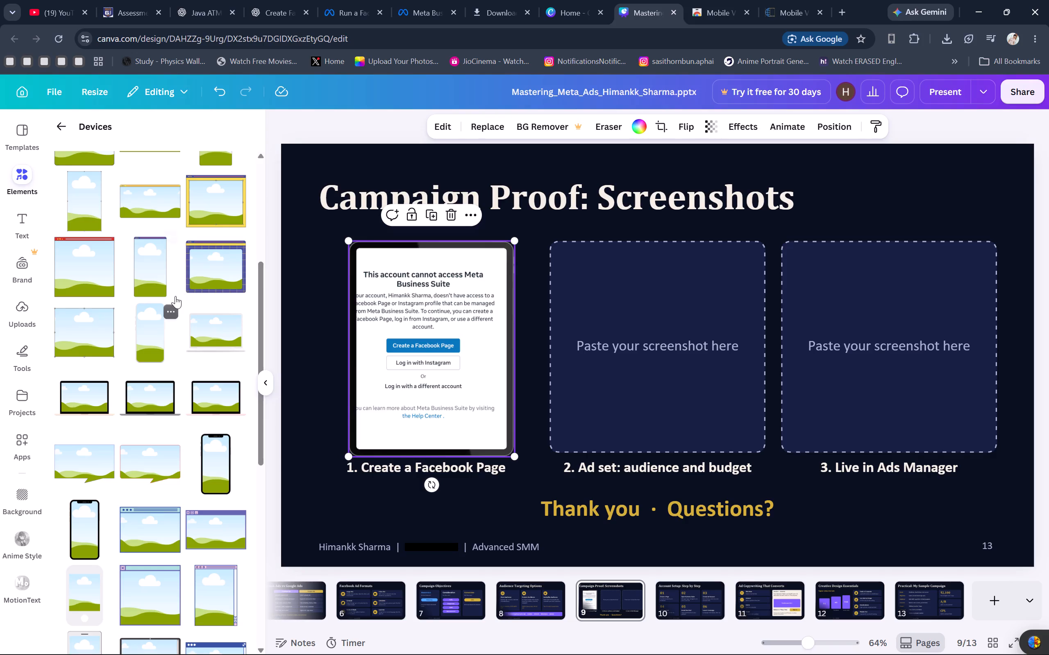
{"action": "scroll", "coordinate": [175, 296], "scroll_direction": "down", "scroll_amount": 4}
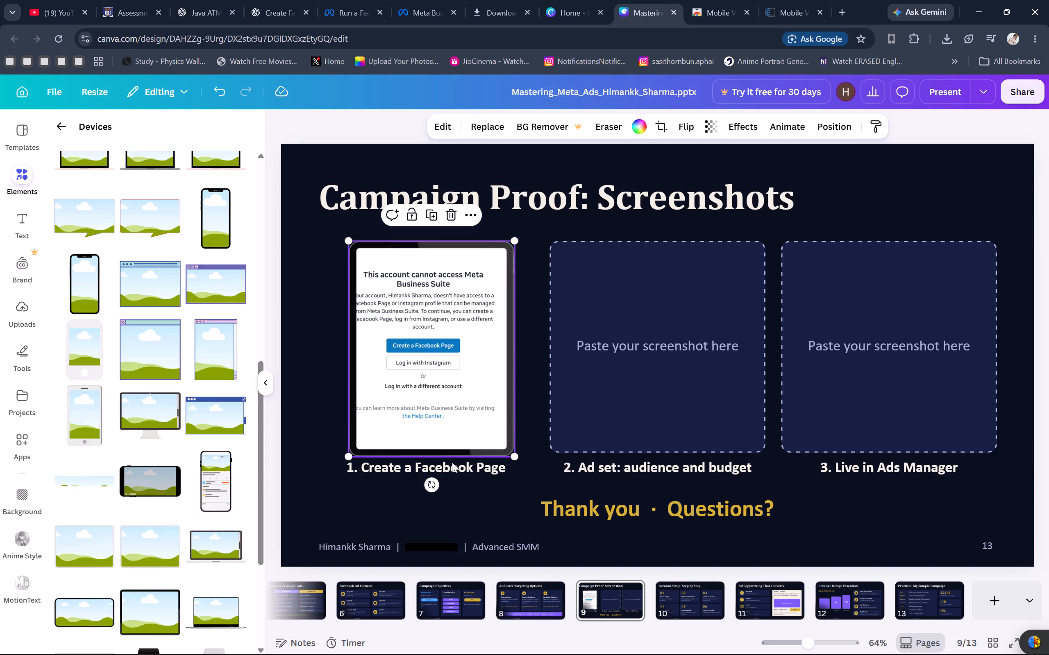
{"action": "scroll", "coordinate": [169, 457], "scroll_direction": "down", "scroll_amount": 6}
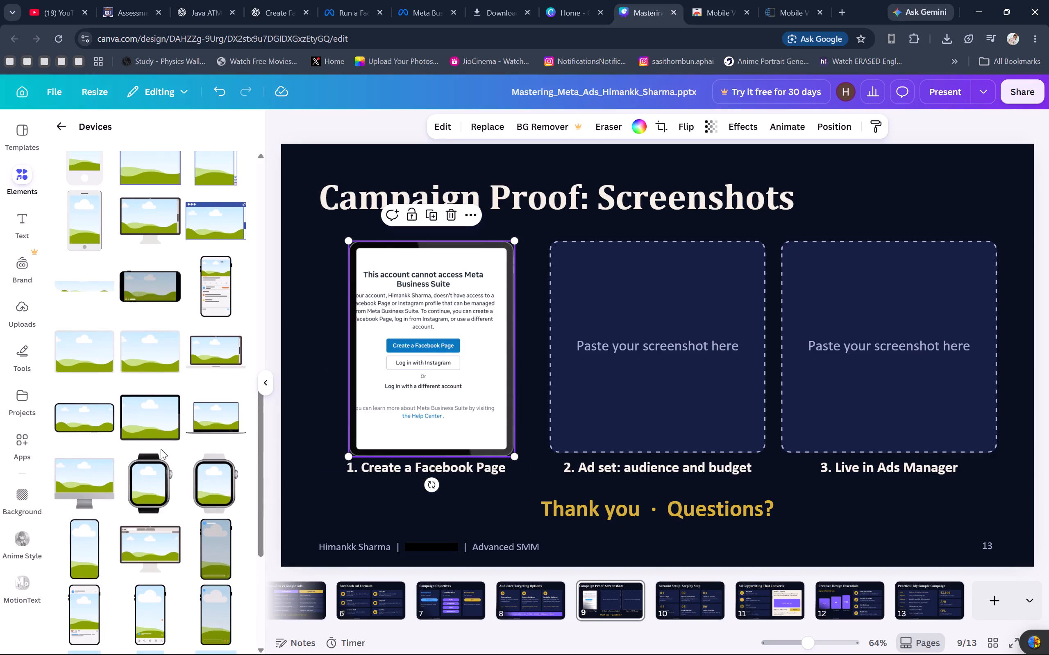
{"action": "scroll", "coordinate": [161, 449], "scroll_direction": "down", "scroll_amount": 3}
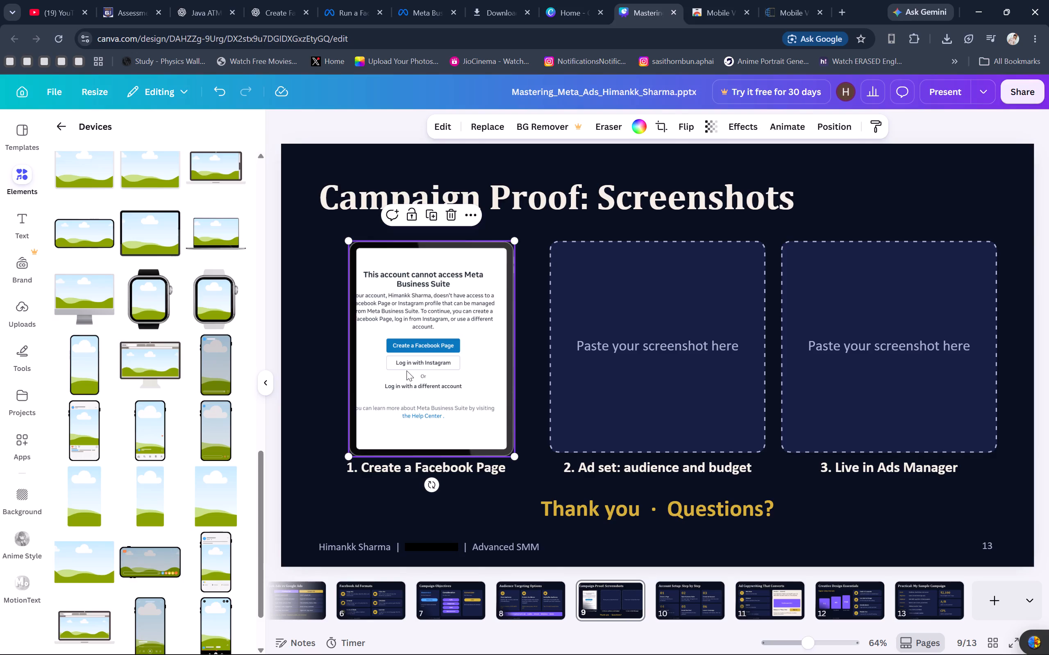
Open the tablet frame's screenshot for cropping and try different rotations, ending at 0.7.
{"action": "left_click", "coordinate": [406, 370]}
{"action": "left_click", "coordinate": [406, 370]}
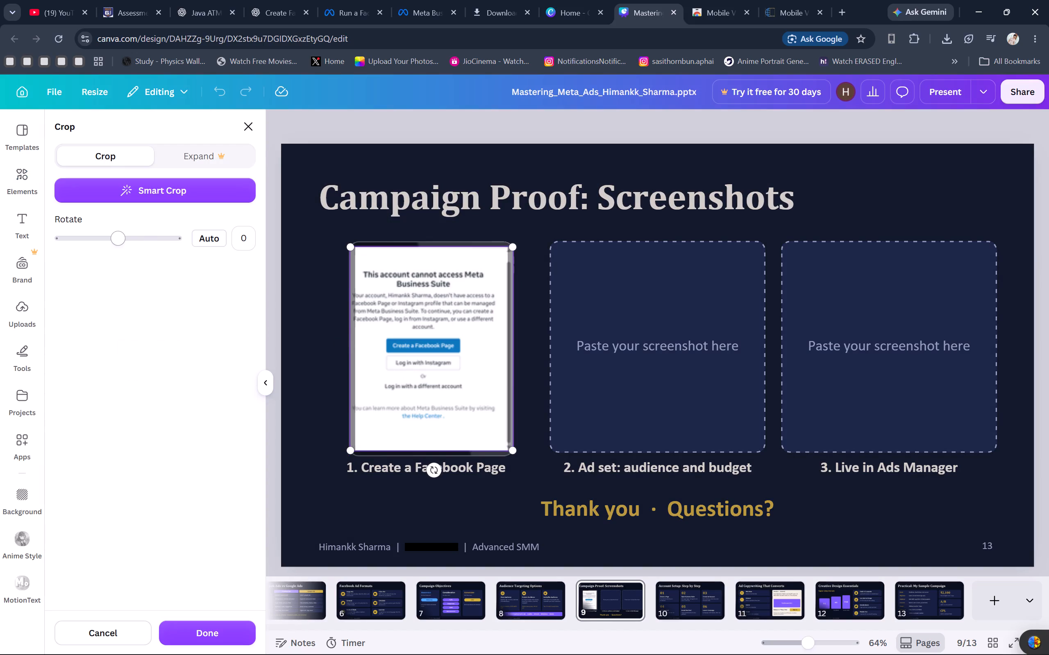
{"action": "left_click", "coordinate": [119, 235]}
{"action": "left_click_drag", "start_coordinate": [116, 237], "coordinate": [86, 243]}
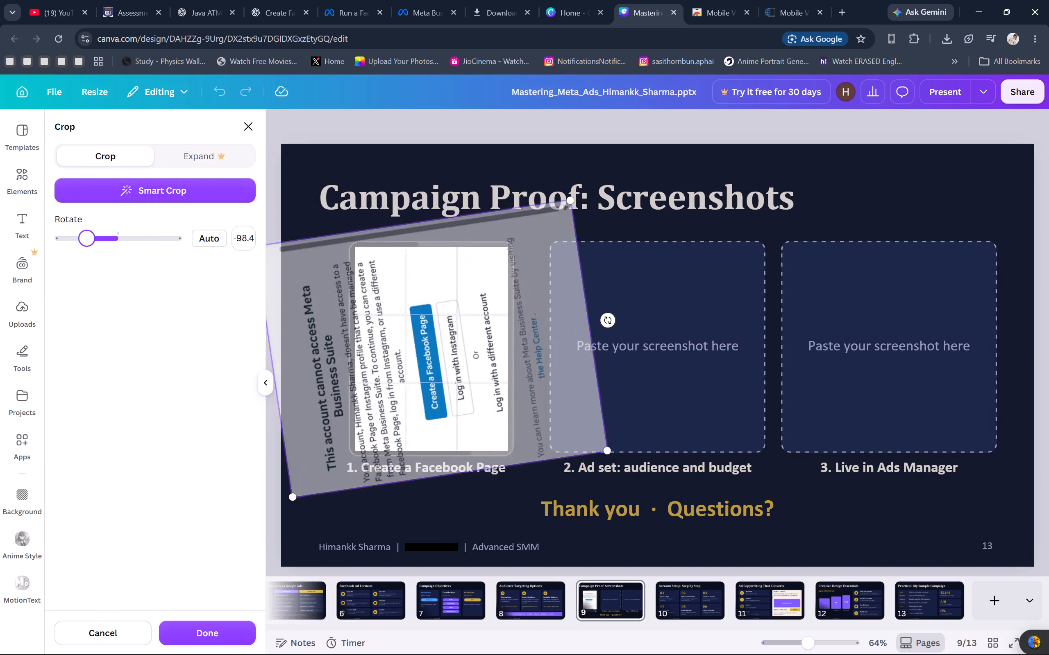
{"action": "left_click_drag", "start_coordinate": [86, 243], "coordinate": [125, 246]}
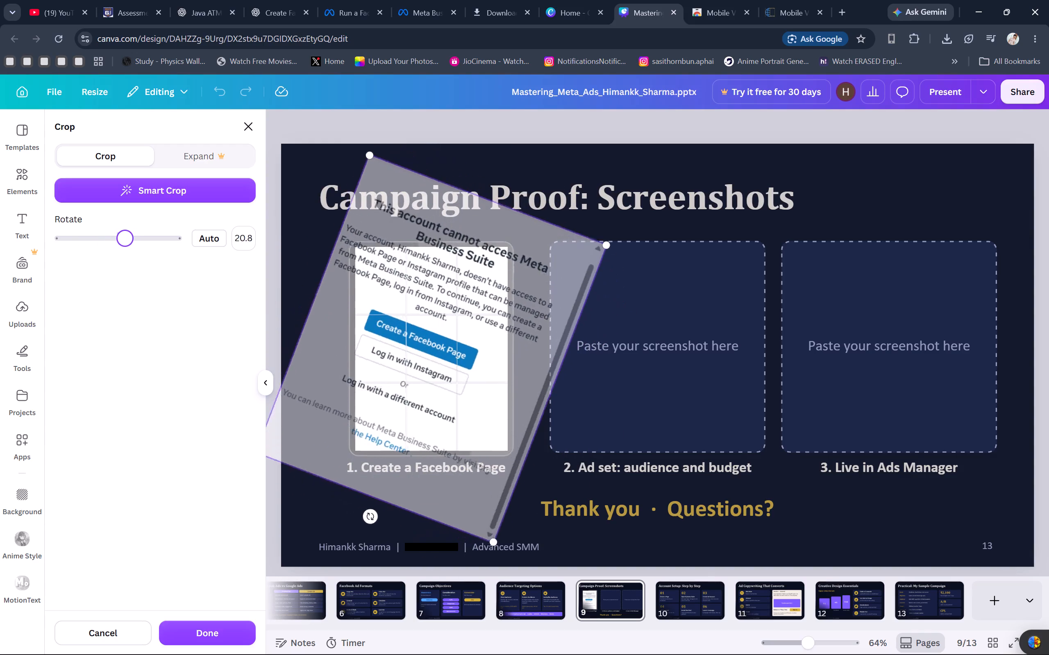
{"action": "left_click_drag", "start_coordinate": [125, 246], "coordinate": [119, 248]}
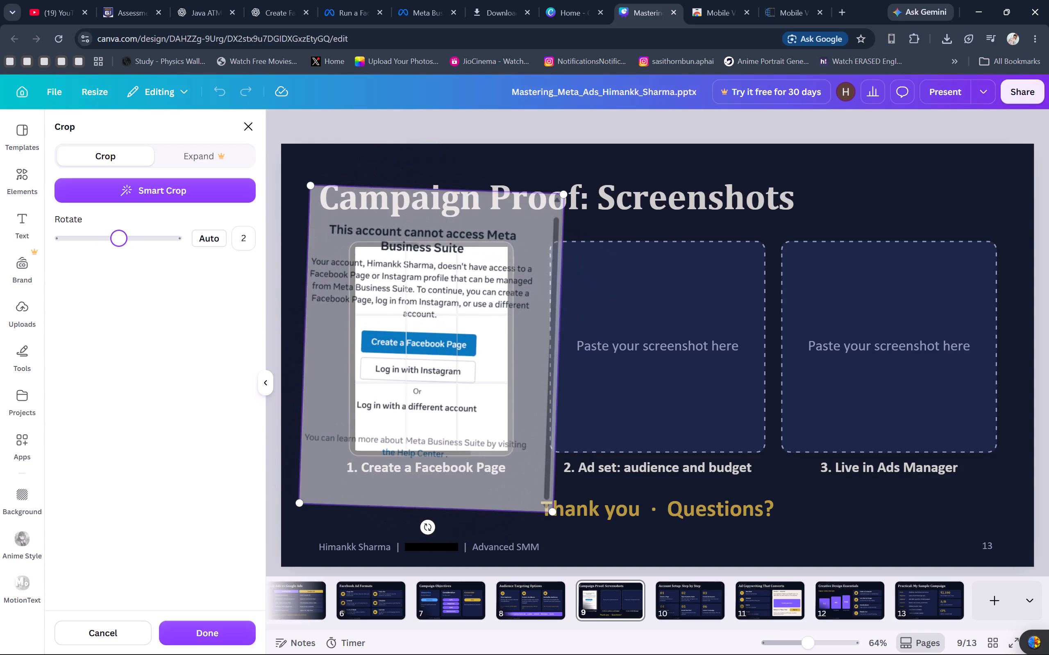
{"action": "left_click_drag", "start_coordinate": [119, 248], "coordinate": [118, 248]}
Shrink and reposition the screenshot inside the tablet frame above "1. Create a Facebook Page" so its content fits, and apply the crop.
{"action": "left_click_drag", "start_coordinate": [472, 380], "coordinate": [680, 421]}
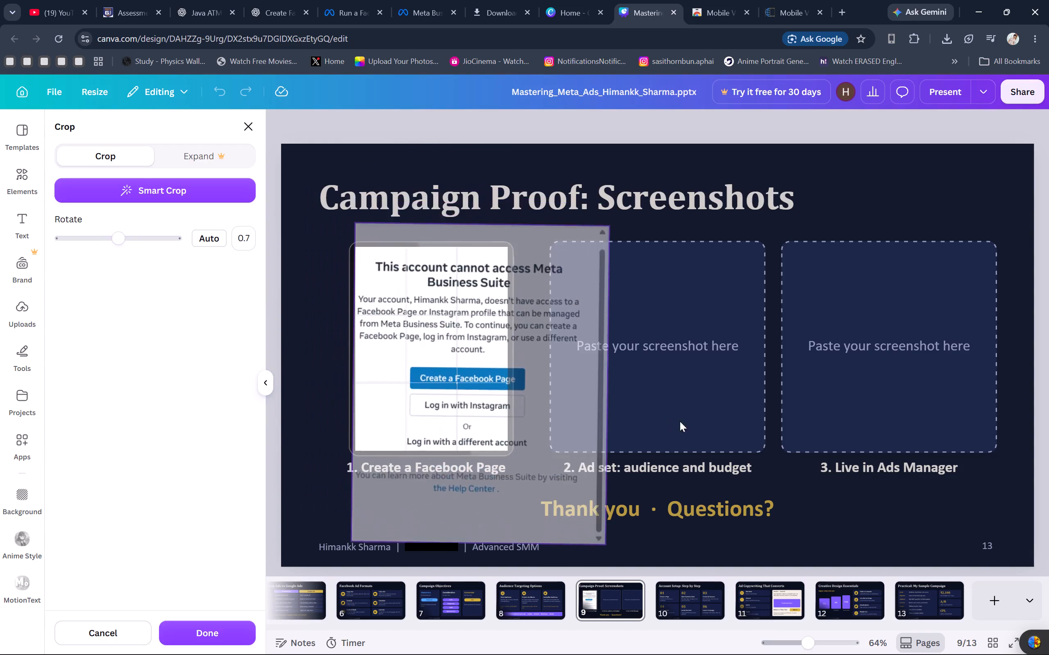
{"action": "left_click_drag", "start_coordinate": [680, 421], "coordinate": [515, 391]}
{"action": "left_click_drag", "start_coordinate": [495, 390], "coordinate": [465, 382]}
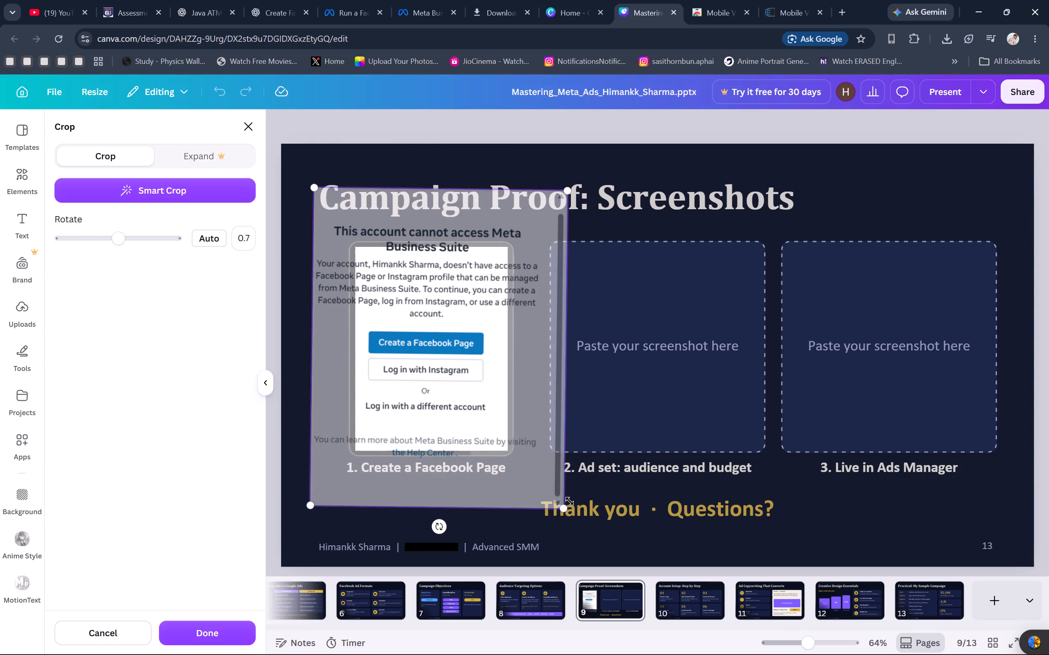
{"action": "left_click_drag", "start_coordinate": [563, 511], "coordinate": [431, 369]}
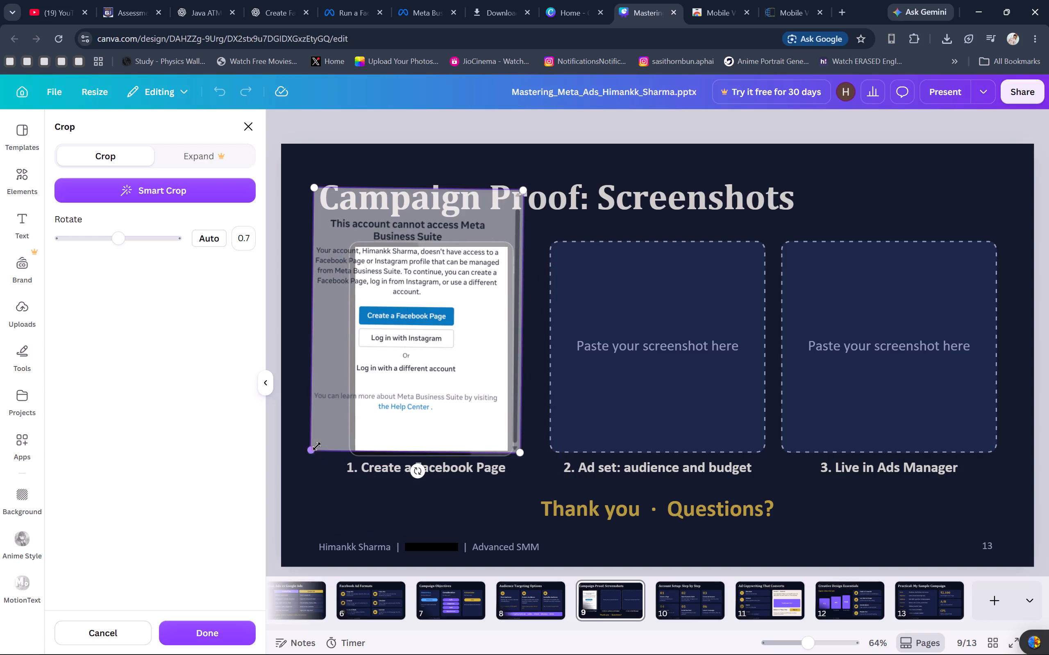
{"action": "left_click_drag", "start_coordinate": [312, 455], "coordinate": [356, 412]}
{"action": "left_click_drag", "start_coordinate": [313, 185], "coordinate": [375, 281]}
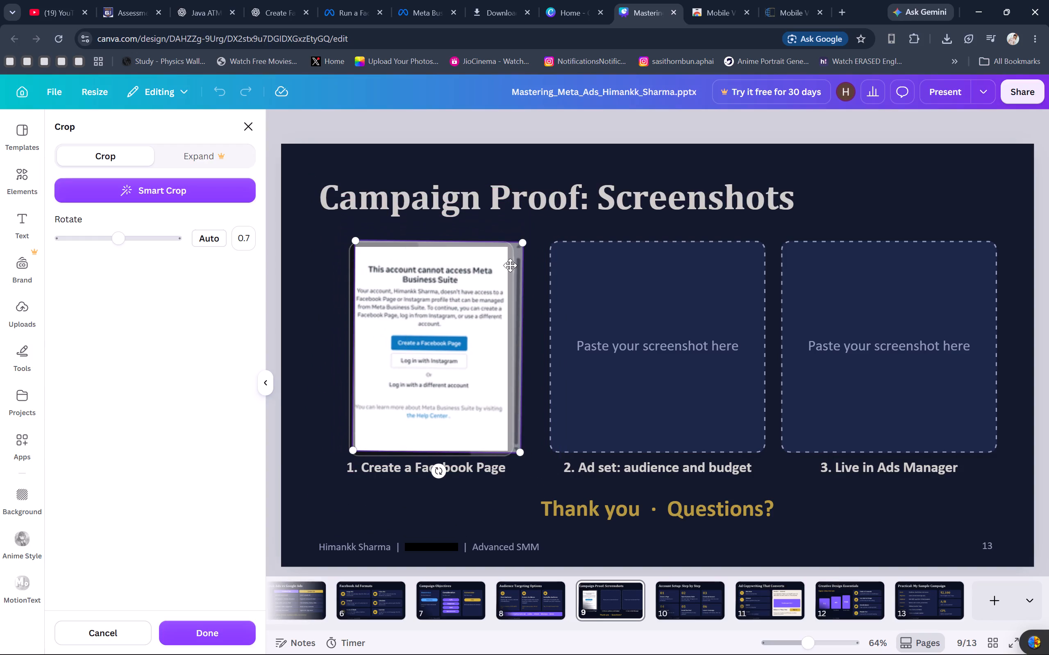
{"action": "left_click_drag", "start_coordinate": [524, 246], "coordinate": [499, 264]}
{"action": "left_click_drag", "start_coordinate": [470, 330], "coordinate": [472, 339]}
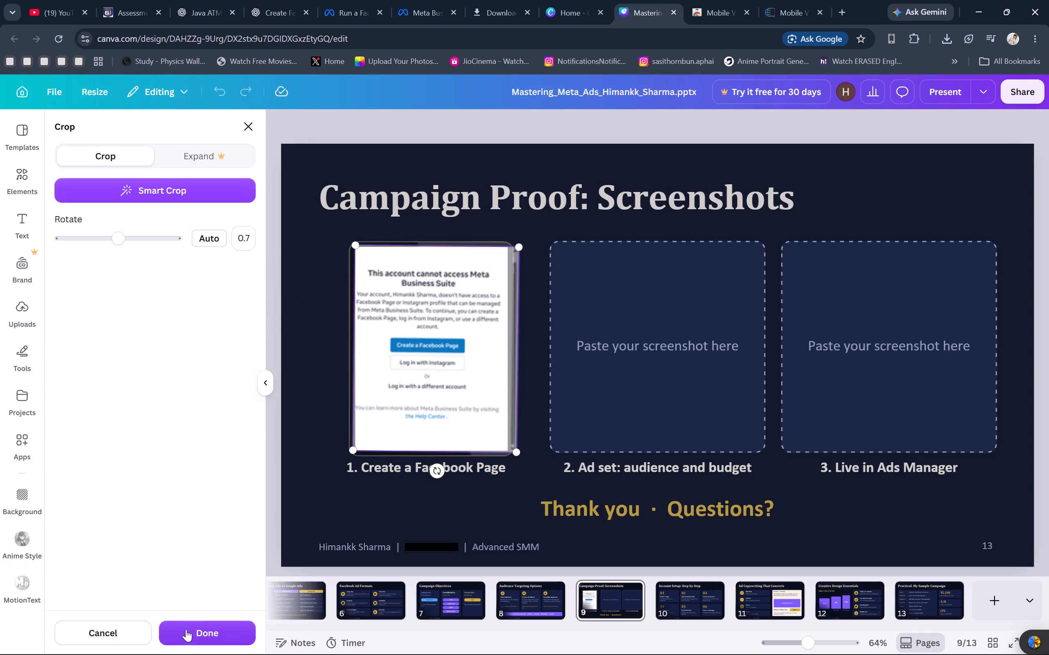
{"action": "left_click", "coordinate": [187, 632]}
Reopen the tablet frame's screenshot for cropping and set its rotation to 0.
{"action": "left_click", "coordinate": [418, 392]}
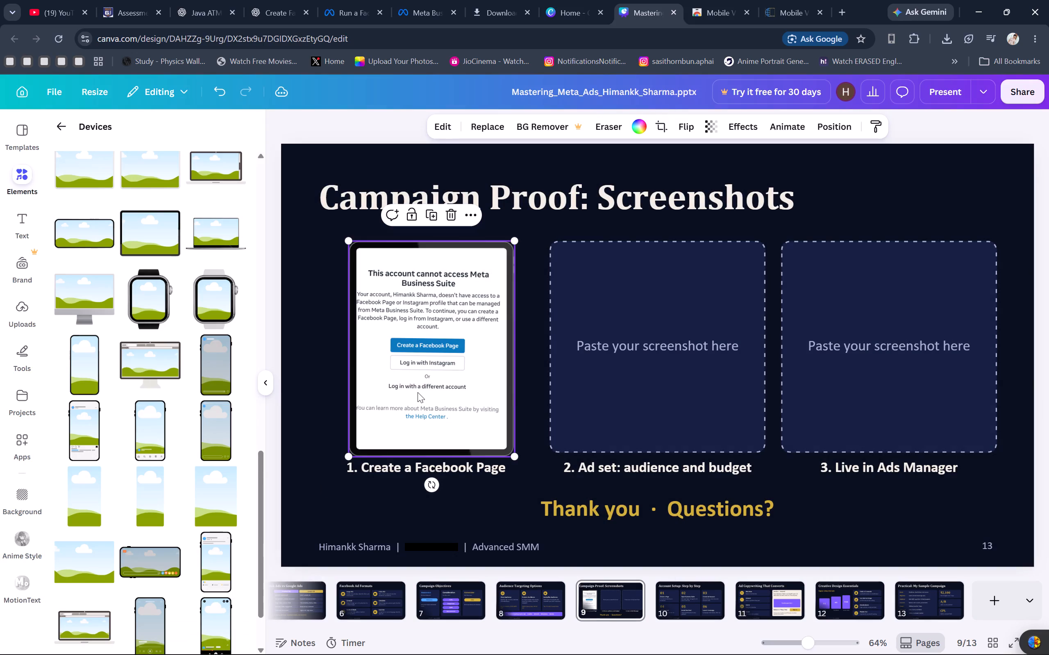
{"action": "double_click", "coordinate": [396, 364]}
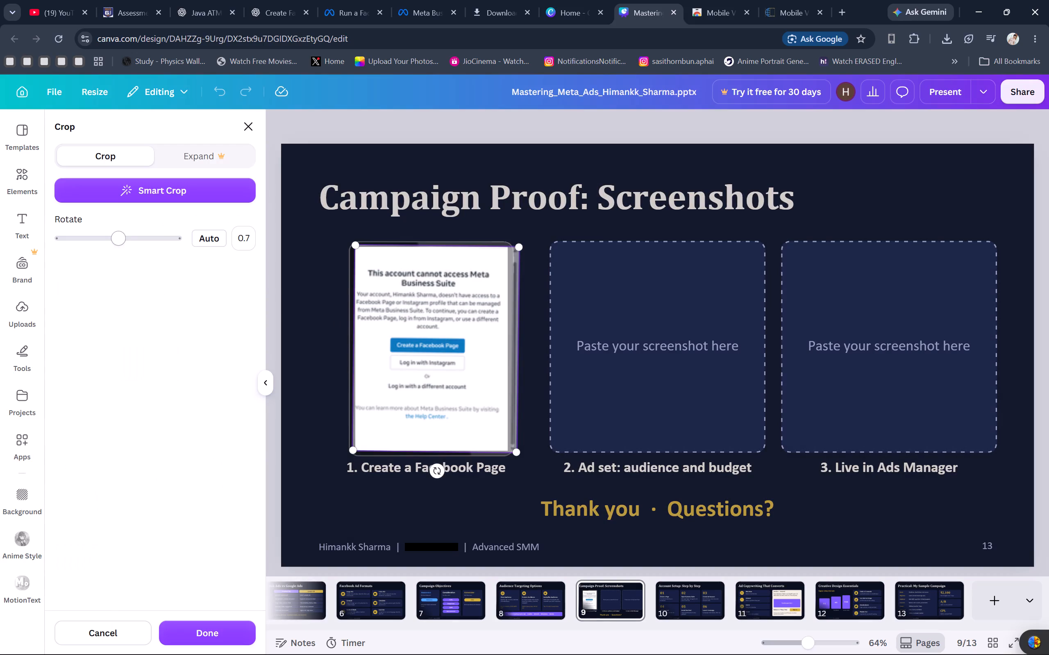
{"action": "left_click", "coordinate": [118, 240]}
{"action": "left_click", "coordinate": [118, 240]}
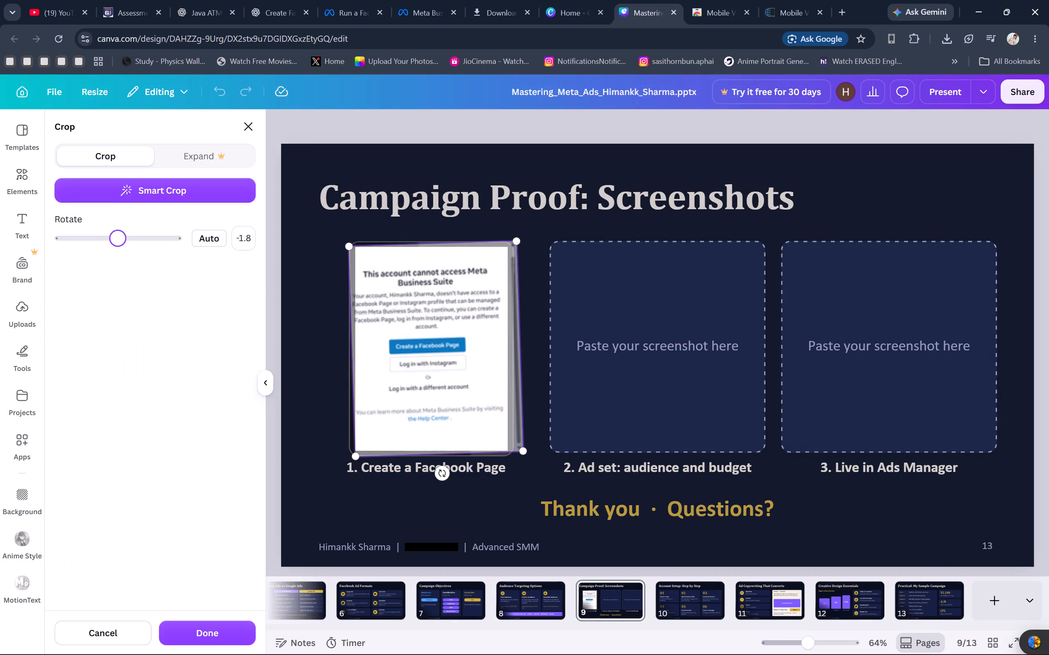
{"action": "key", "text": "Right"}
{"action": "key", "text": "Right"}
{"action": "key", "text": "Right"}
{"action": "key", "text": "Right"}
{"action": "key", "text": "Right"}
{"action": "key", "text": "Right"}
{"action": "key", "text": "Right"}
{"action": "key", "text": "Right"}
{"action": "key", "text": "Right"}
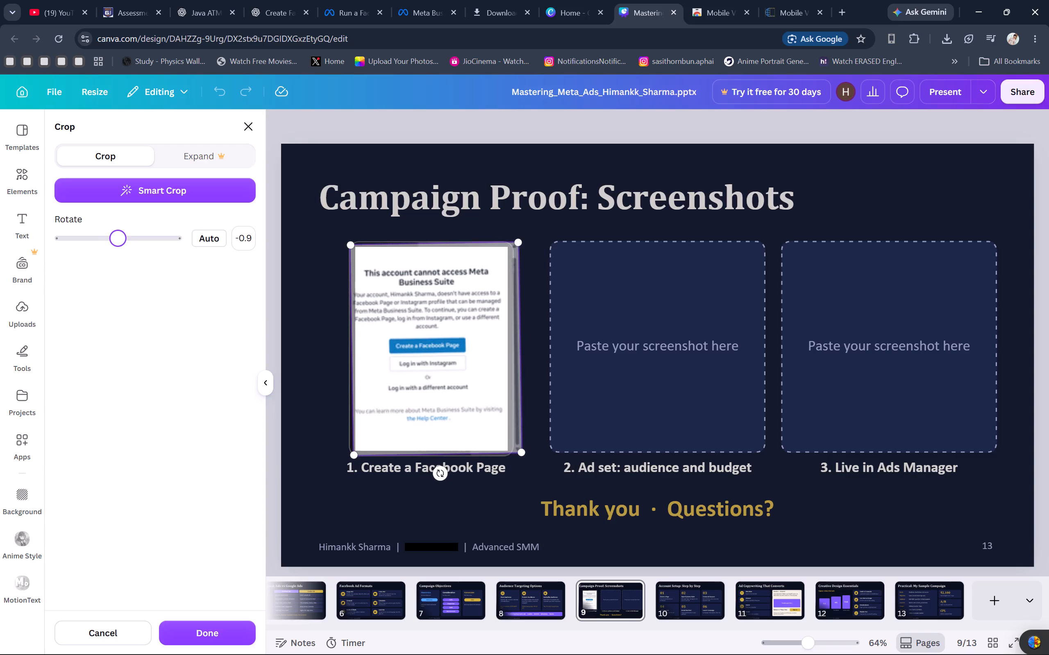
{"action": "key", "text": "Right"}
{"action": "key", "text": "Right"}
{"action": "key", "text": "Right"}
{"action": "key", "text": "Right"}
{"action": "key", "text": "Right"}
{"action": "key", "text": "Right"}
{"action": "key", "text": "Right"}
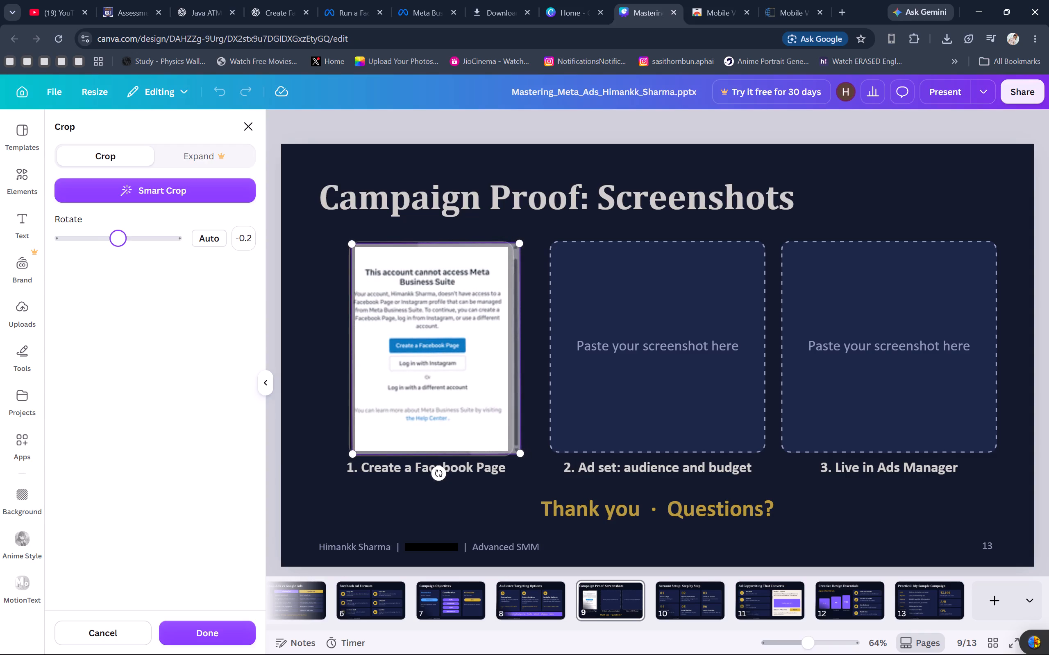
{"action": "key", "text": "Right"}
{"action": "key", "text": "Right"}
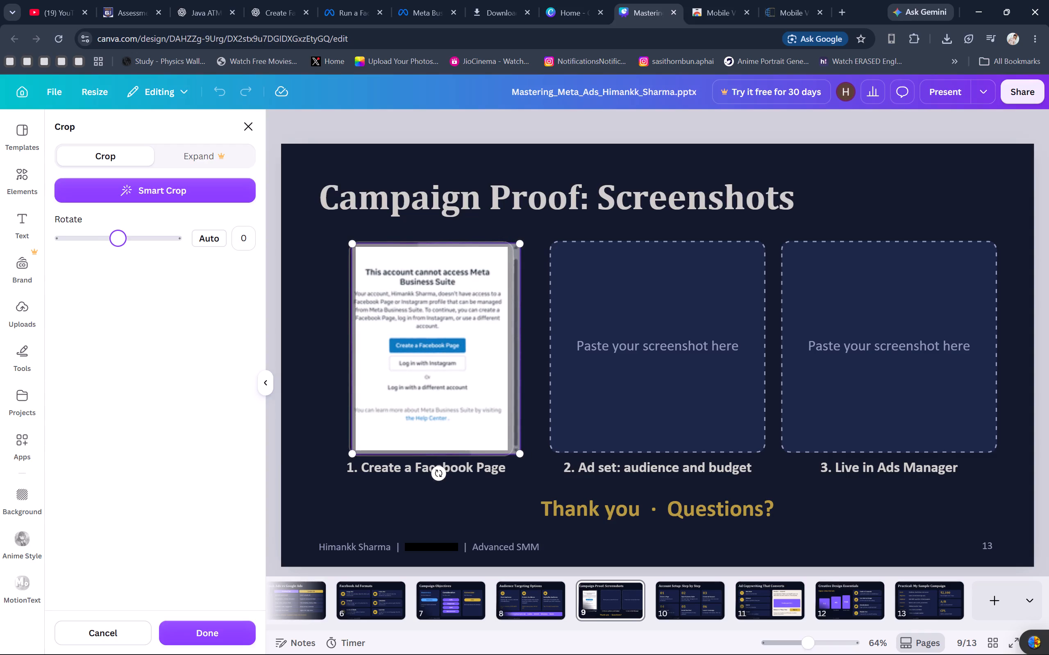
Reposition the straightened screenshot so it aligns with the tablet frame's top-left inner corner.
{"action": "left_click_drag", "start_coordinate": [415, 373], "coordinate": [424, 387]}
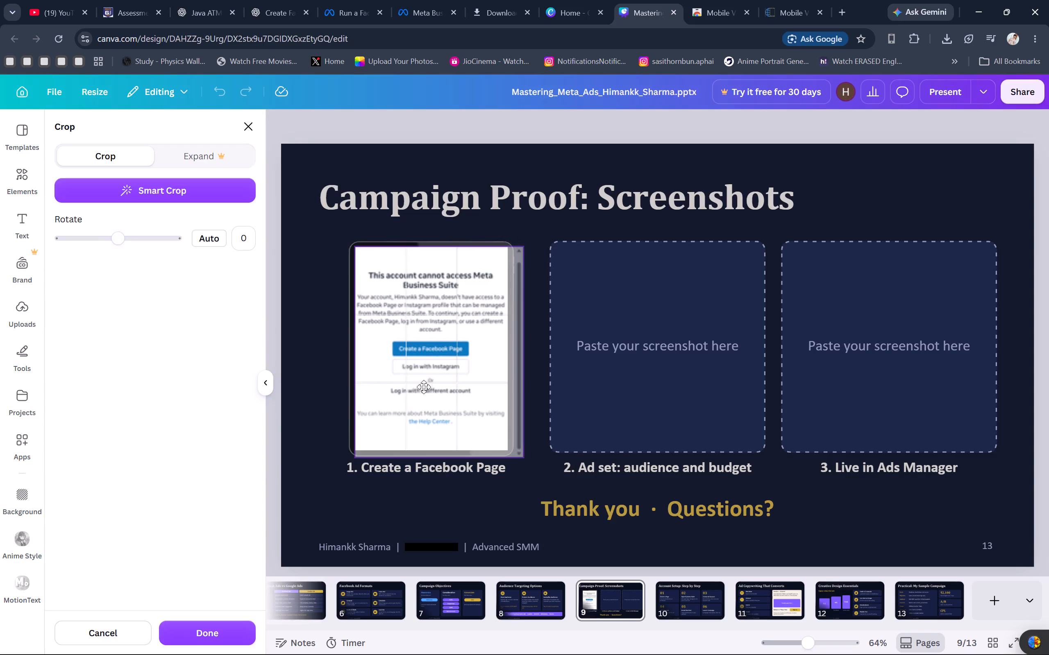
Nudge the screenshot slightly down and right inside the tablet frame and apply the crop.
{"action": "left_click_drag", "start_coordinate": [424, 387], "coordinate": [427, 391]}
{"action": "left_click", "coordinate": [236, 622]}
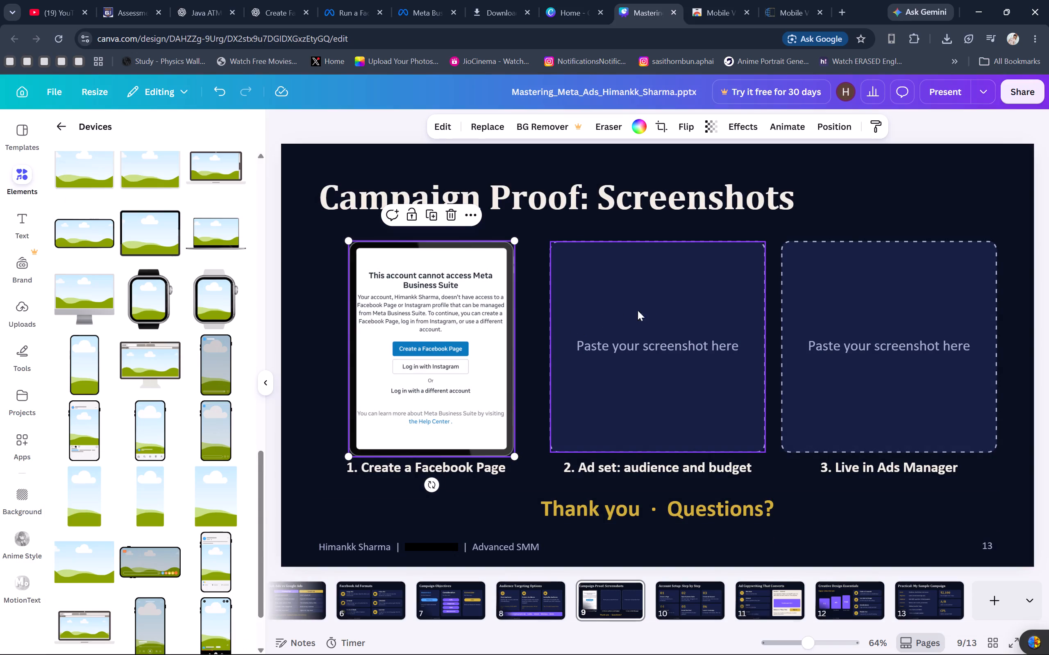
Delete the placeholder text and its dashed box above "2. Ad set: audience and budget" on the Campaign Proof slide.
{"action": "left_click", "coordinate": [651, 313]}
{"action": "key", "text": "BackSpace"}
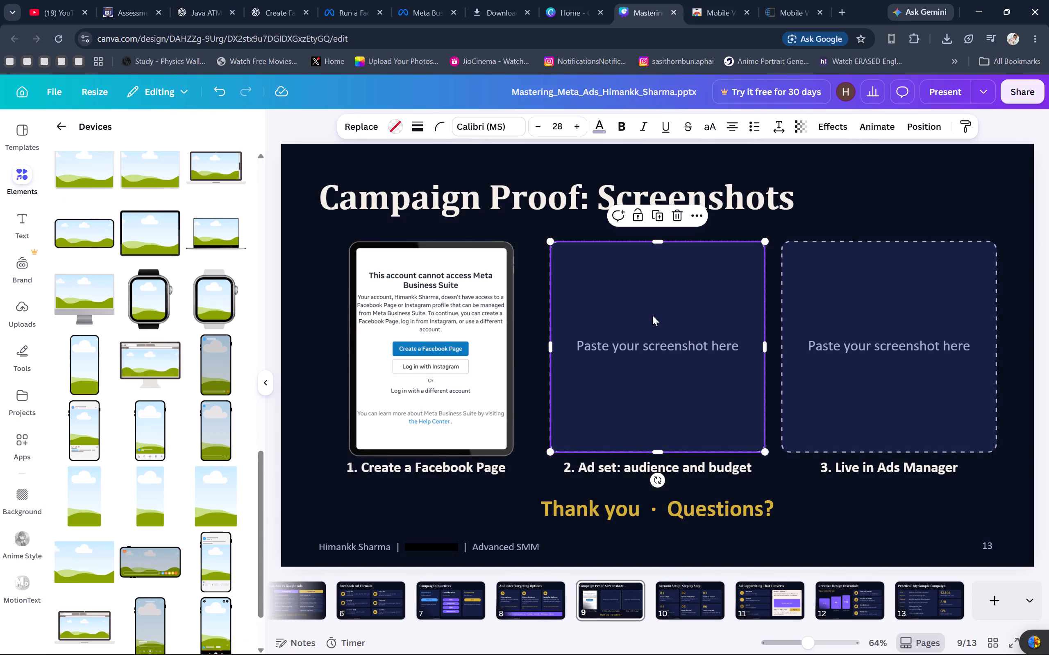
{"action": "left_click", "coordinate": [666, 336]}
{"action": "key", "text": "BackSpace"}
{"action": "key", "text": "BackSpace"}
{"action": "left_click", "coordinate": [715, 288]}
{"action": "key", "text": "BackSpace"}
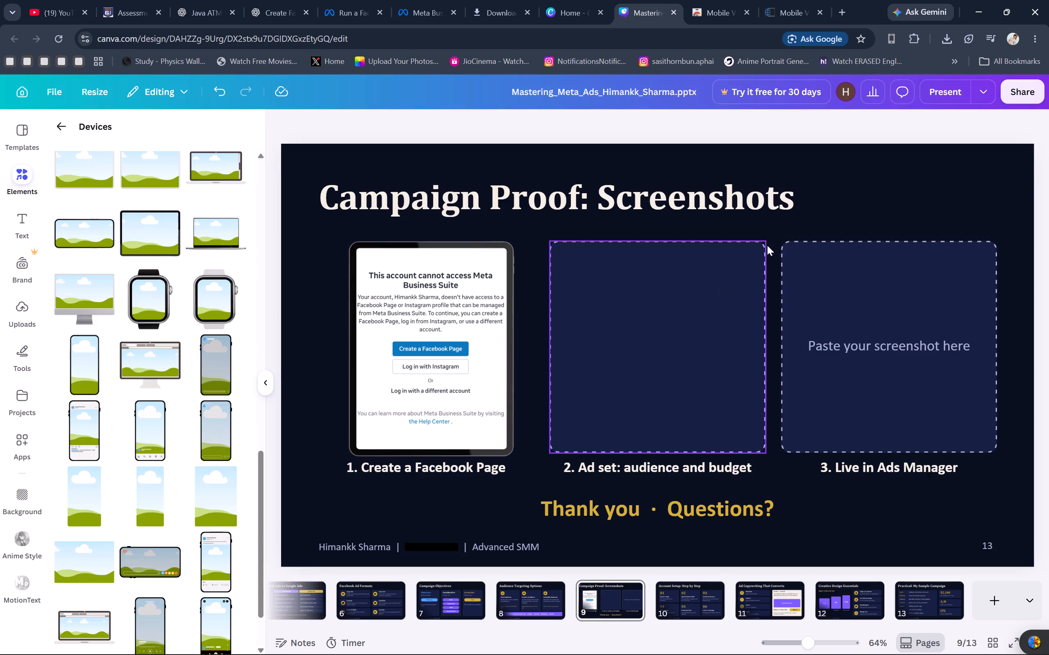
{"action": "left_click", "coordinate": [742, 277]}
{"action": "key", "text": "BackSpace"}
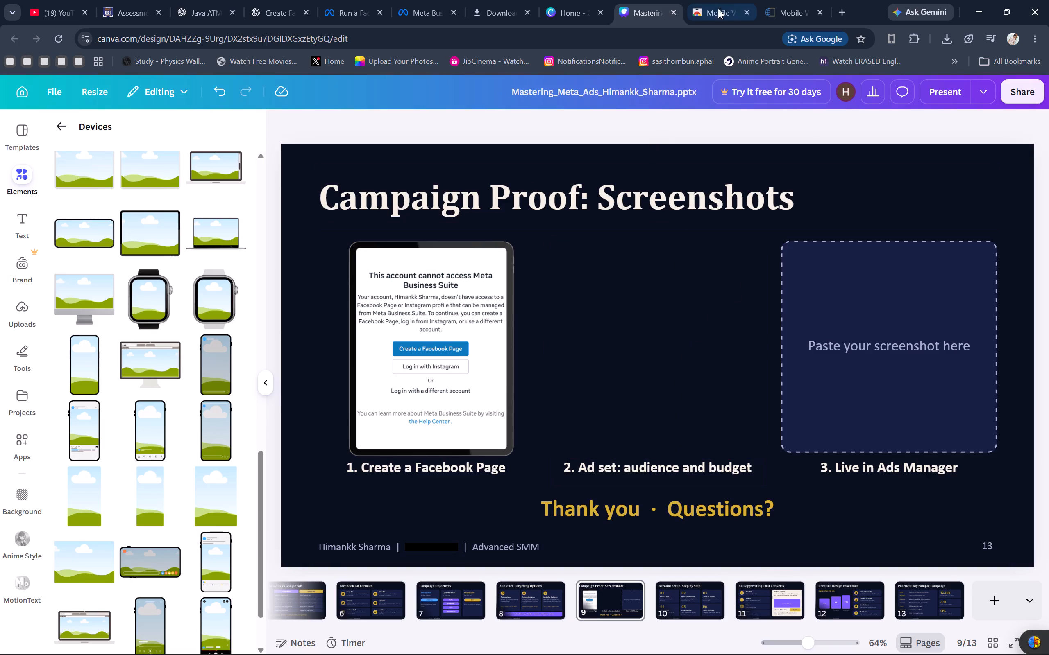
Switch from the presentation to the Meta Business Suite page offering to create a Facebook Page.
{"action": "left_click", "coordinate": [278, 0]}
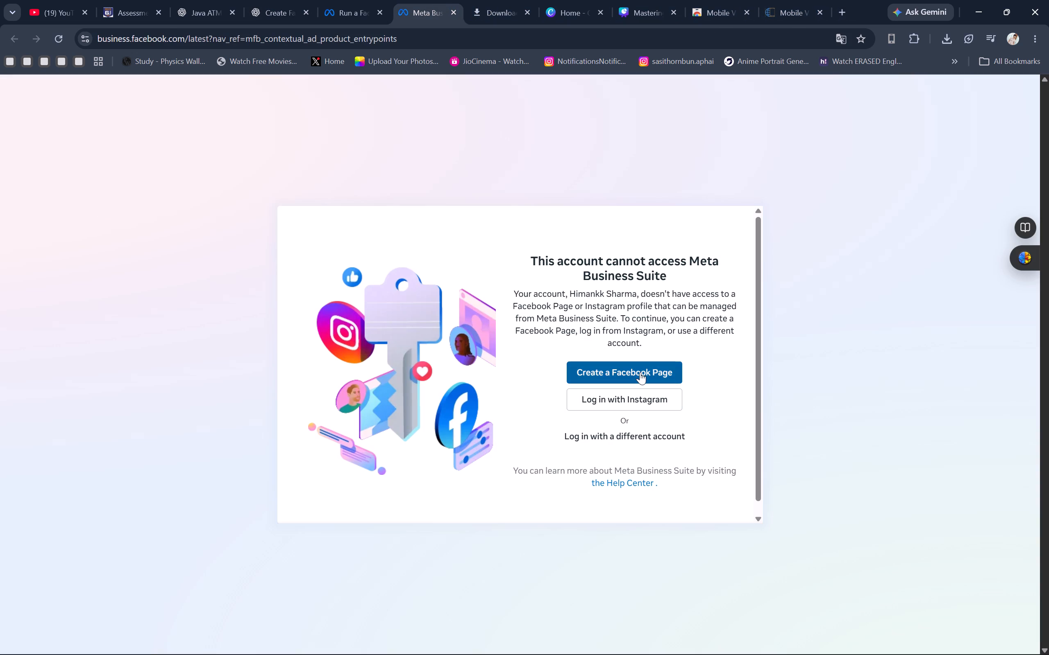
Start creating a Facebook Page from the Meta Business Suite access notice and dismiss the Meta account pop-up on the Create Page form.
{"action": "left_click", "coordinate": [640, 372]}
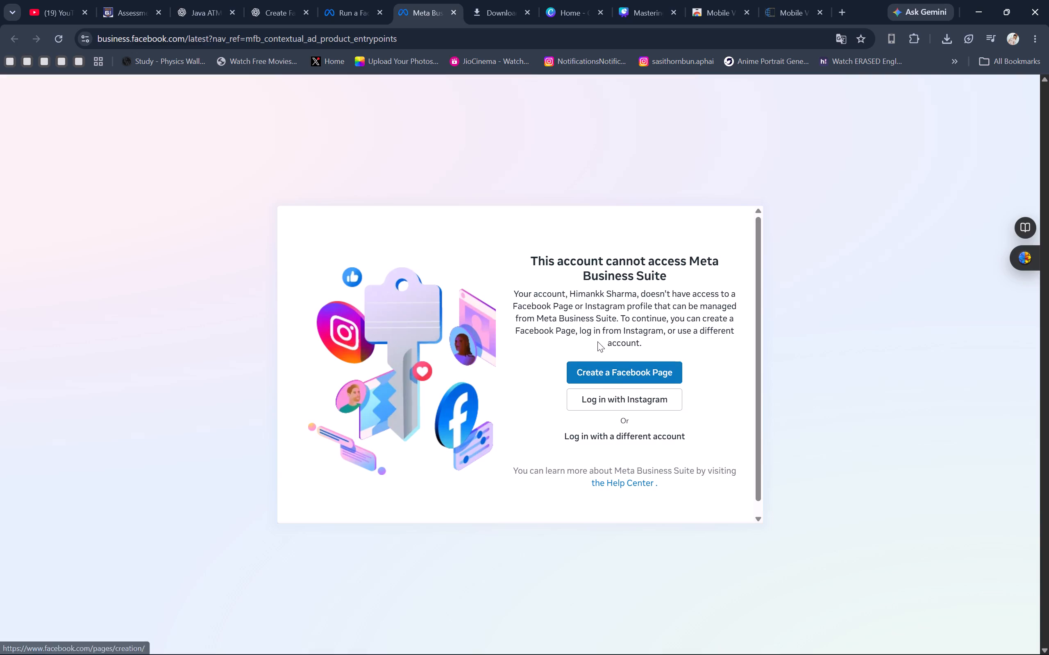
{"action": "left_click", "coordinate": [621, 373]}
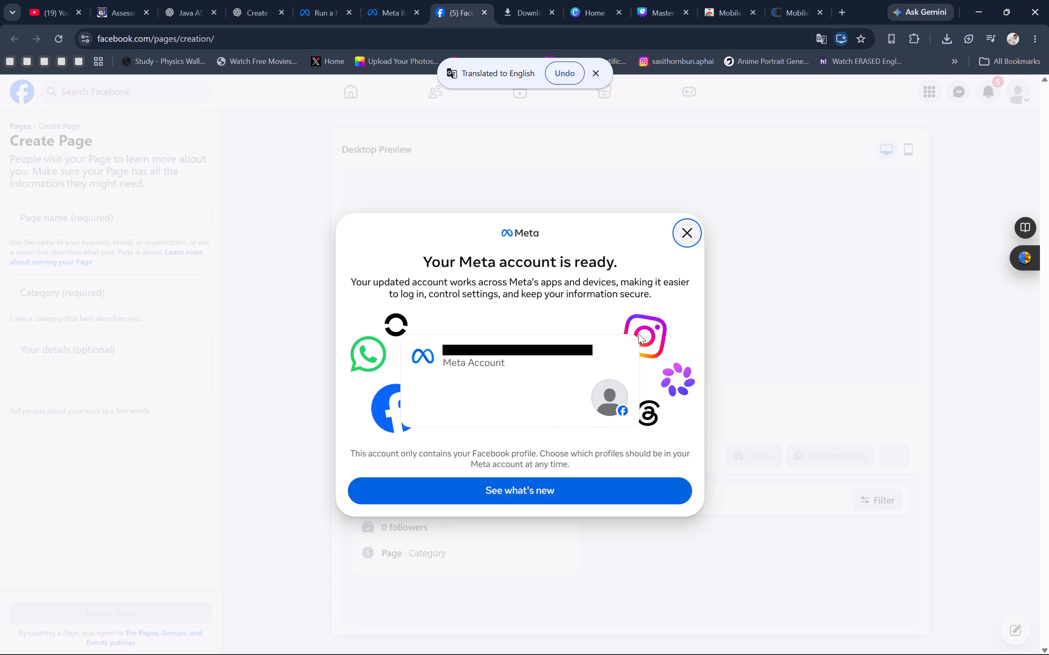
{"action": "left_click", "coordinate": [686, 233]}
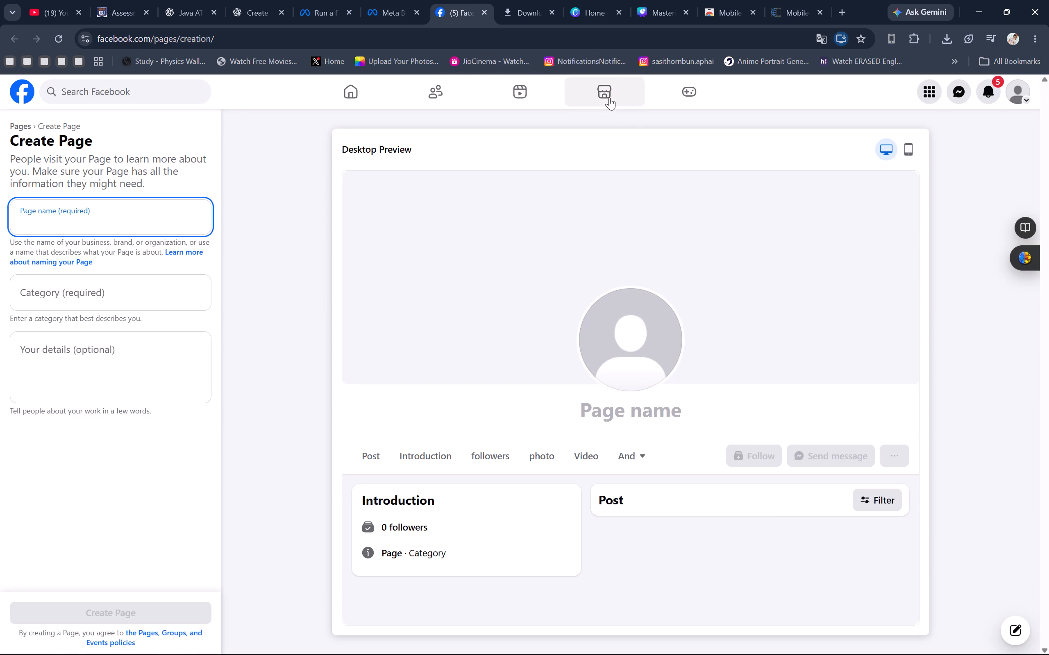
{"action": "left_click", "coordinate": [632, 415]}
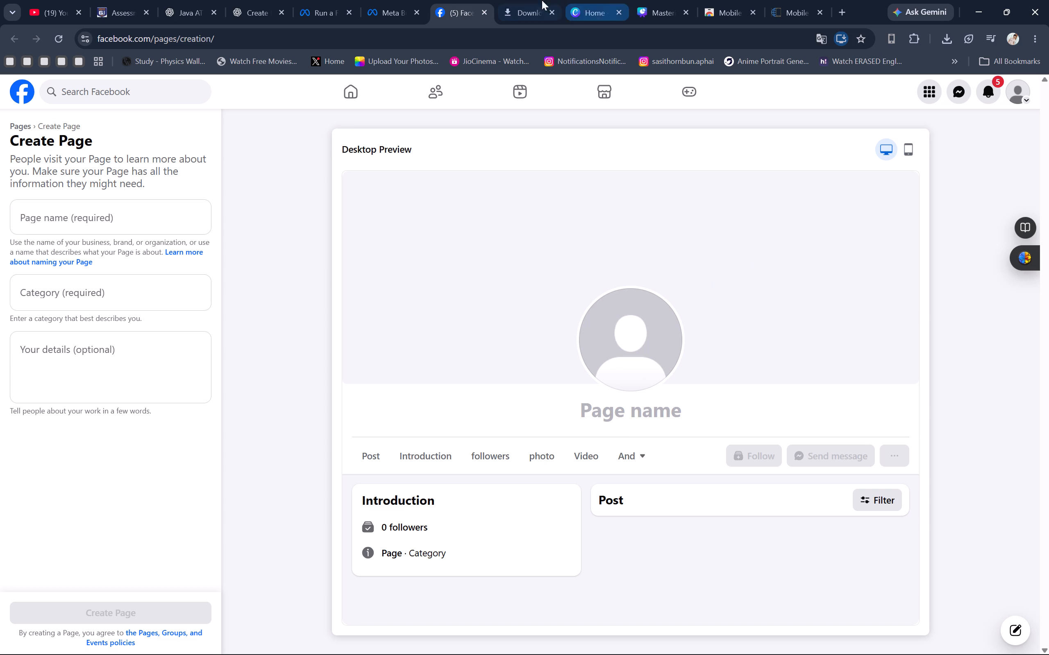
Close the Meta Business Suite page while keeping the Facebook Create Page form open.
{"action": "left_click", "coordinate": [404, 0]}
{"action": "left_click", "coordinate": [467, 0]}
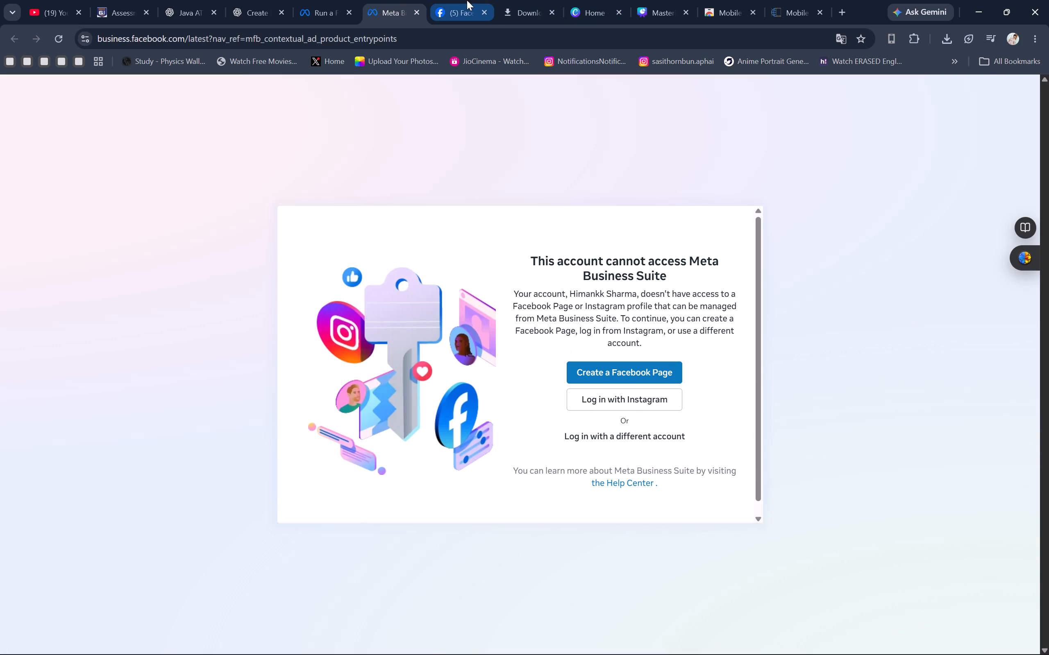
{"action": "left_click", "coordinate": [395, 7]}
{"action": "left_click", "coordinate": [419, 14]}
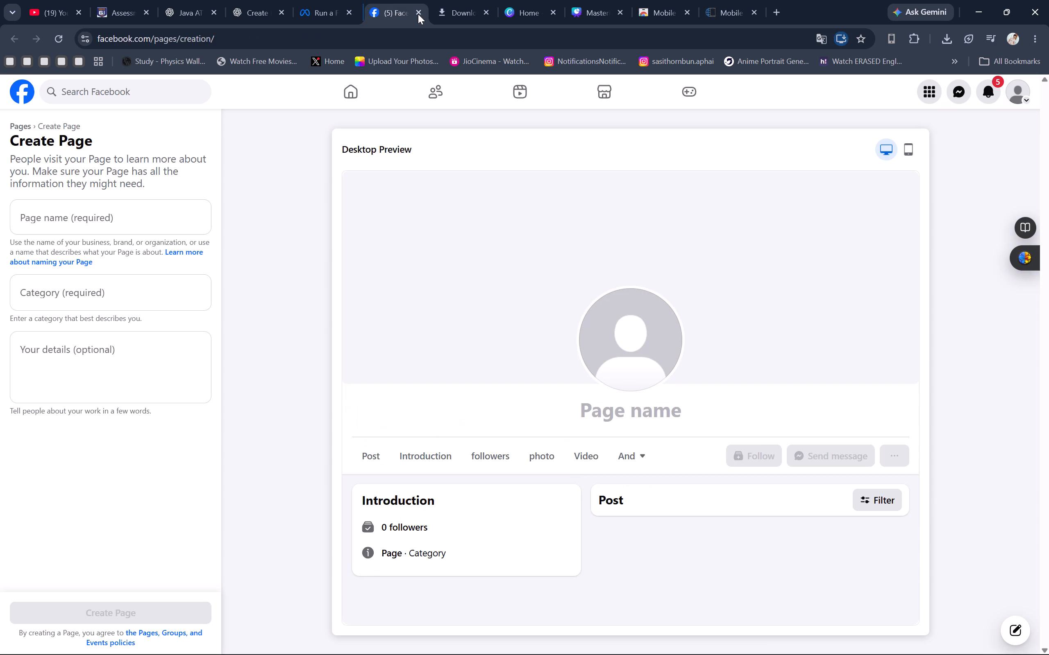
Check the account setup instructions in Part 2 of the ChatGPT campaign guide.
{"action": "left_click", "coordinate": [305, 0]}
{"action": "left_click", "coordinate": [260, 0]}
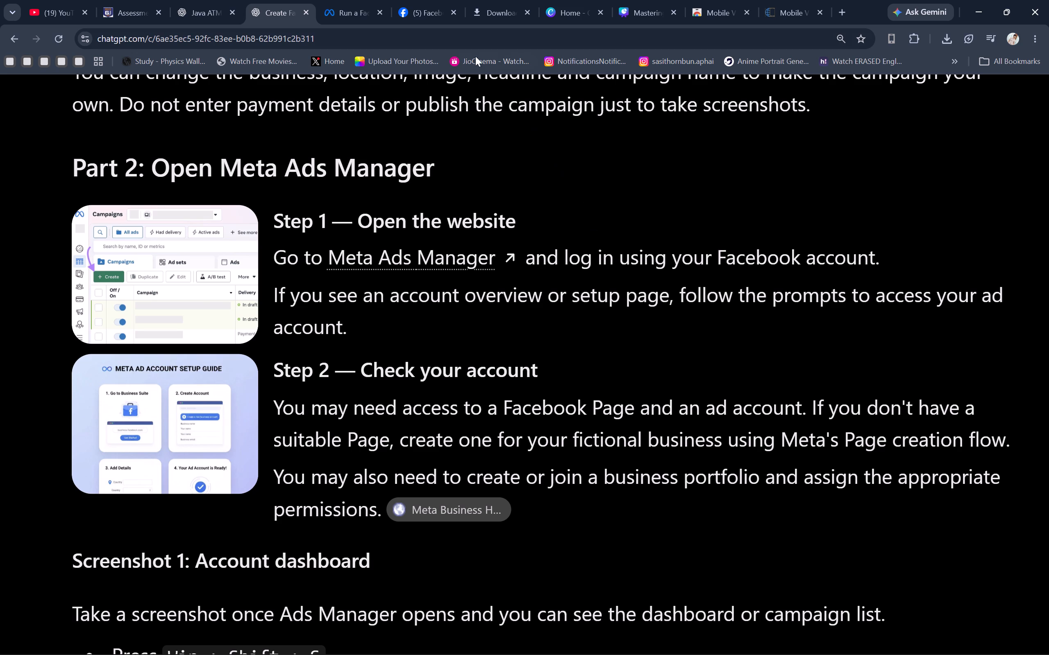
Return to the Facebook Create Page form, show its mobile preview and activate the empty page name field.
{"action": "left_click", "coordinate": [430, 0]}
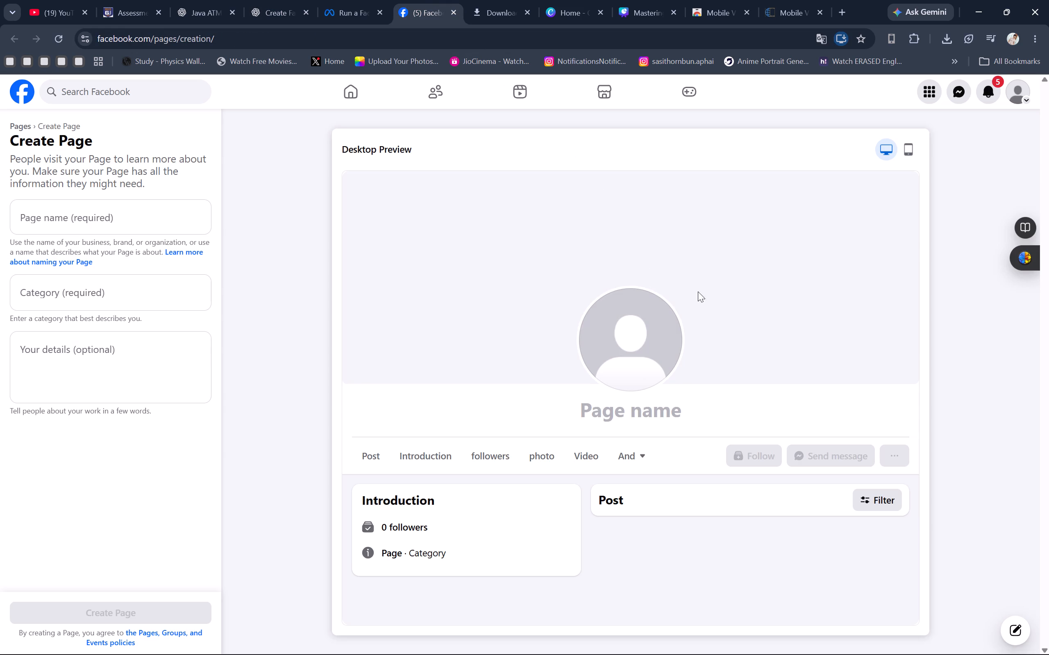
{"action": "left_click", "coordinate": [907, 154]}
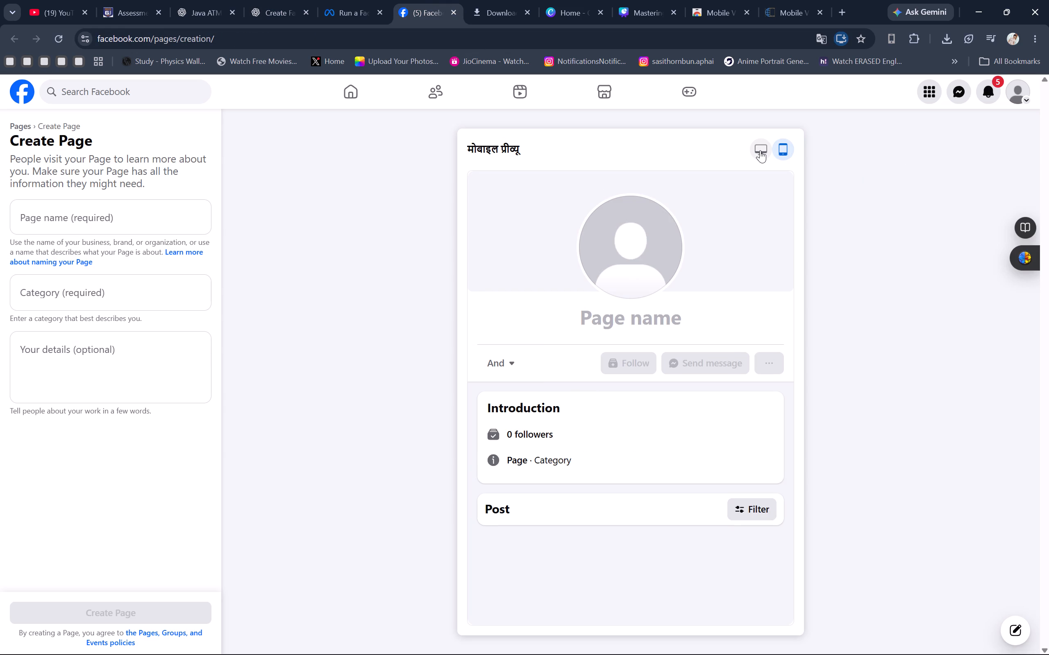
{"action": "double_click", "coordinate": [654, 313]}
{"action": "left_click", "coordinate": [636, 316]}
{"action": "left_click", "coordinate": [112, 224]}
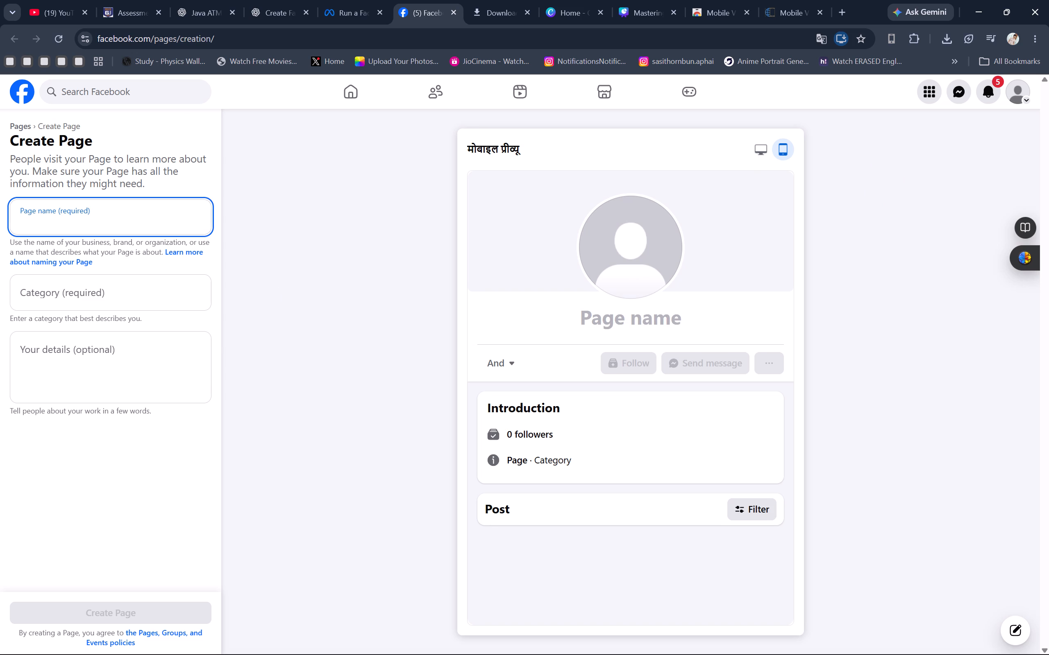
Review the CampusCrave example and its sample campaign settings in the ChatGPT guide.
{"action": "left_click", "coordinate": [352, 0]}
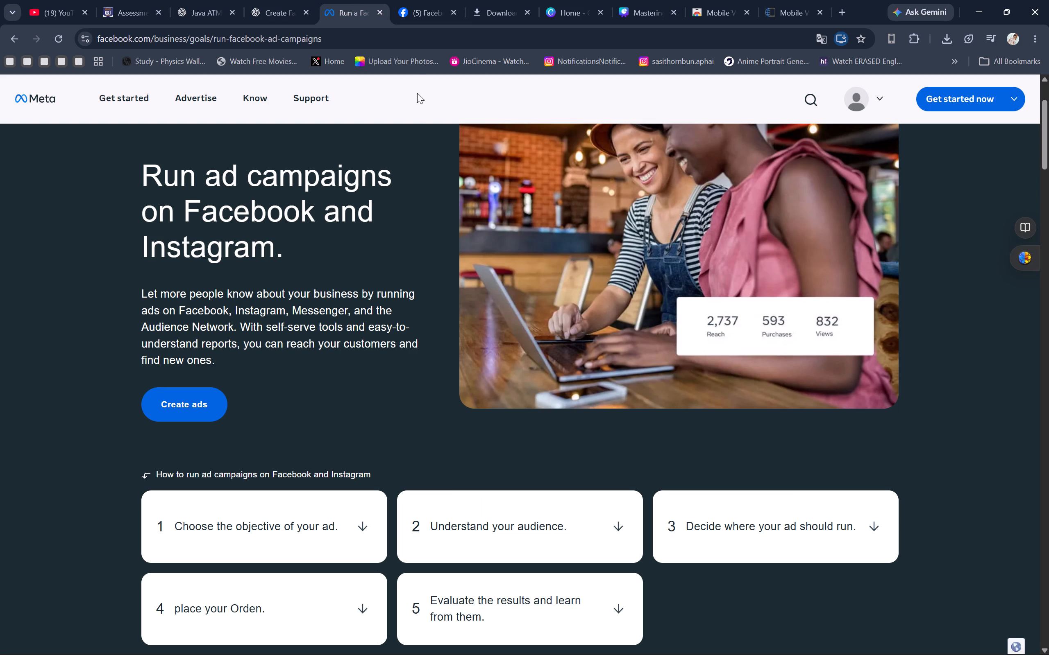
{"action": "left_click", "coordinate": [411, 0]}
{"action": "left_click", "coordinate": [295, 0]}
{"action": "scroll", "coordinate": [381, 258], "scroll_direction": "up", "scroll_amount": 4}
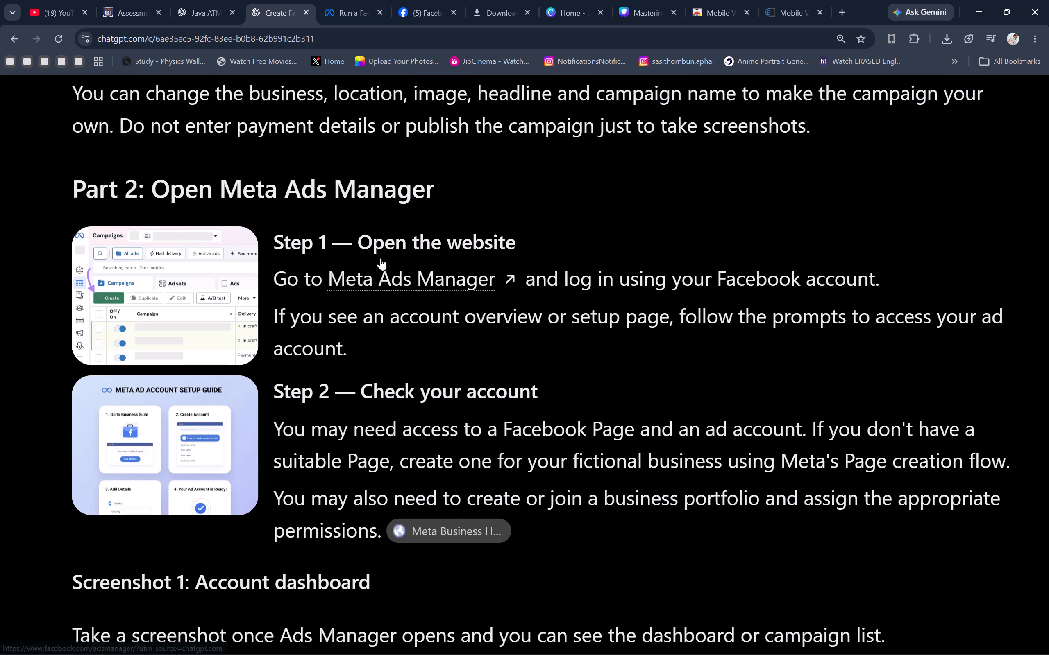
{"action": "scroll", "coordinate": [381, 258], "scroll_direction": "up", "scroll_amount": 6}
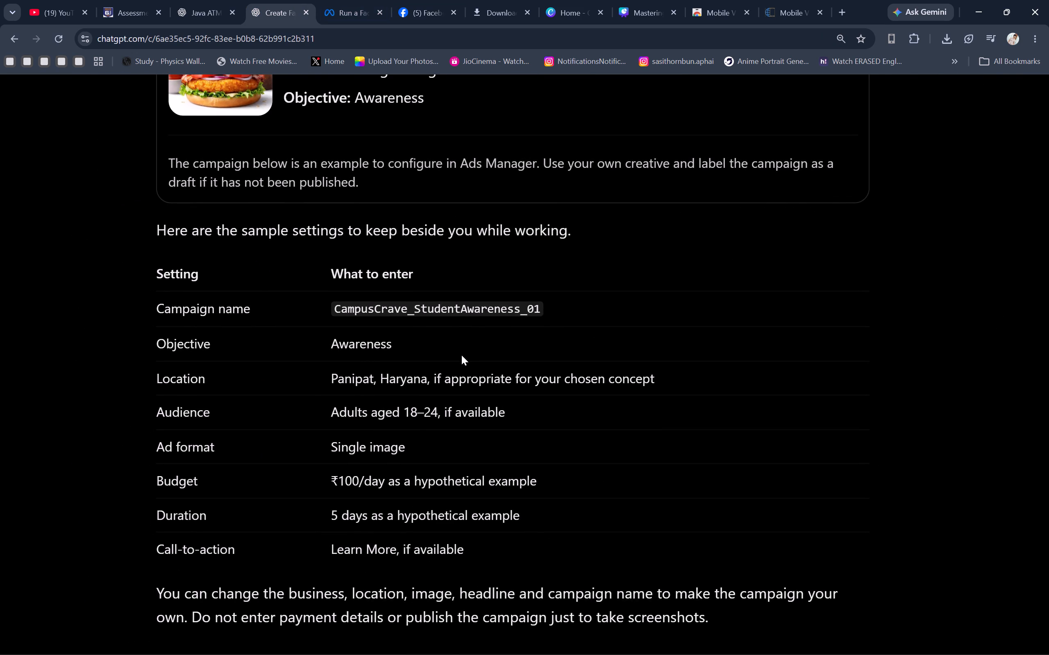
{"action": "scroll", "coordinate": [461, 355], "scroll_direction": "up", "scroll_amount": 3}
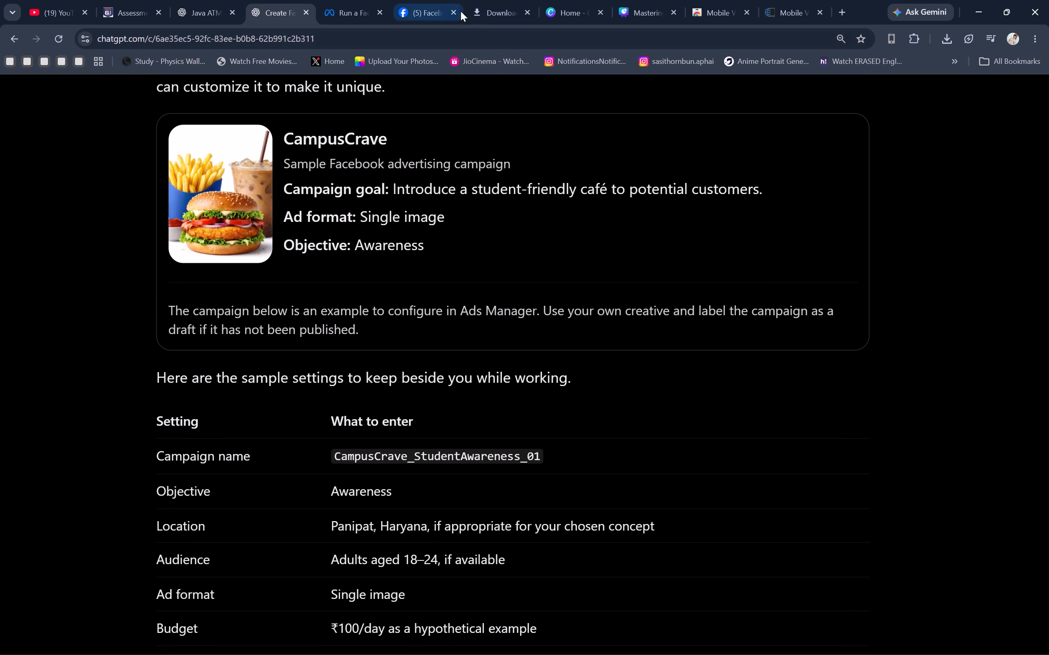
Capture a screenshot of the whole Facebook Create Page form with its mobile preview, excluding the browser's address and bookmark bars.
{"action": "left_click", "coordinate": [436, 0]}
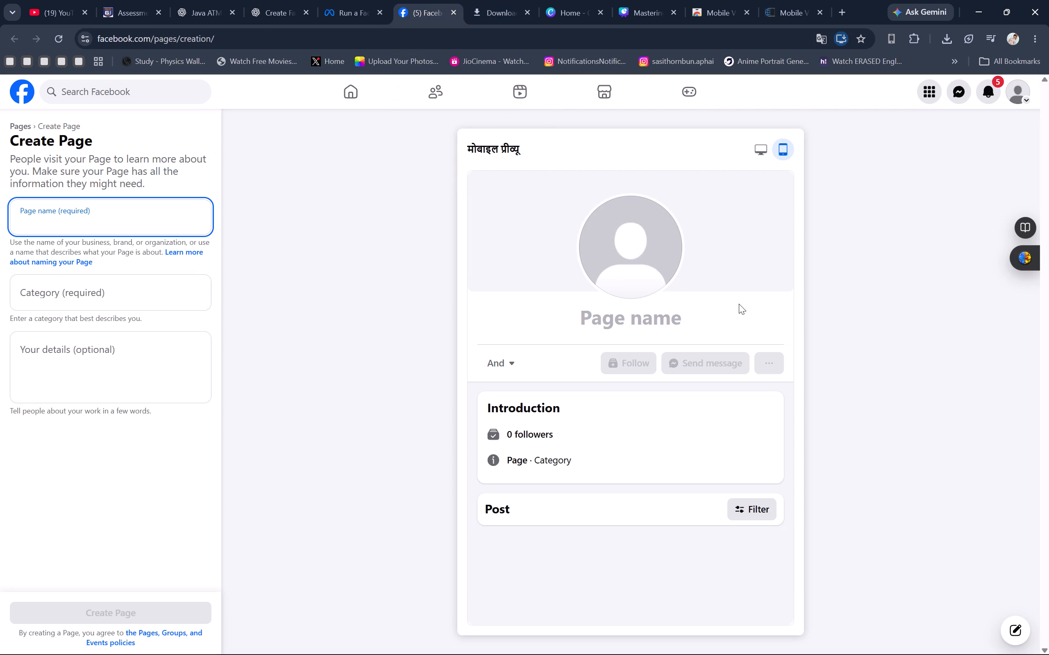
{"action": "key", "text": "Print"}
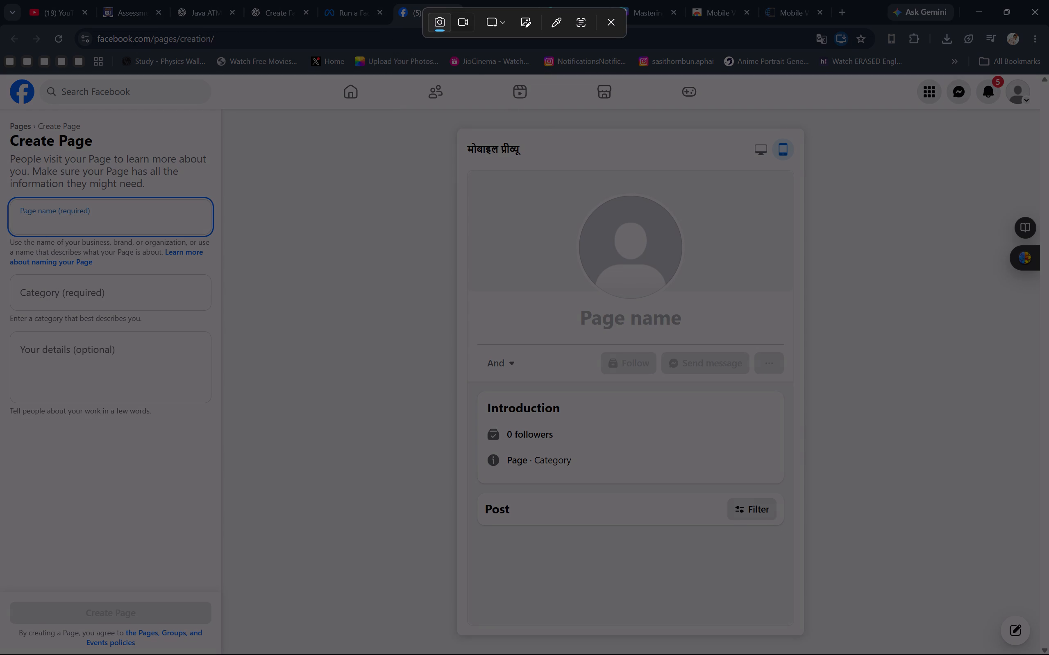
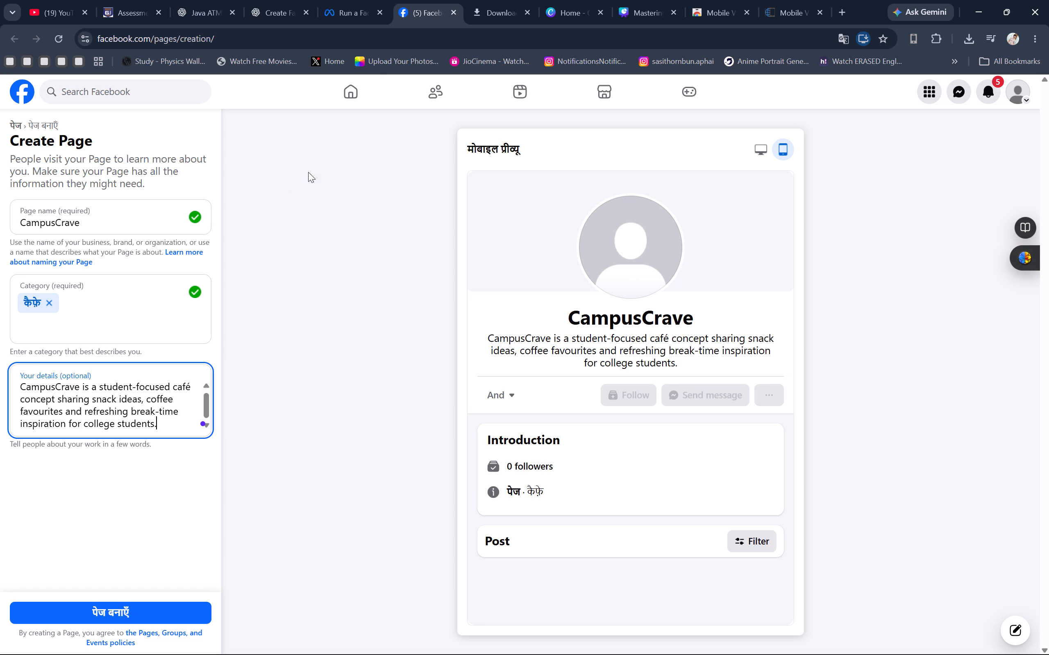
Check the remaining page-creation instructions in ChatGPT and create the CampusCrave Facebook Page from the filled-in form.
{"action": "left_click", "coordinate": [353, 0]}
{"action": "left_click", "coordinate": [282, 0]}
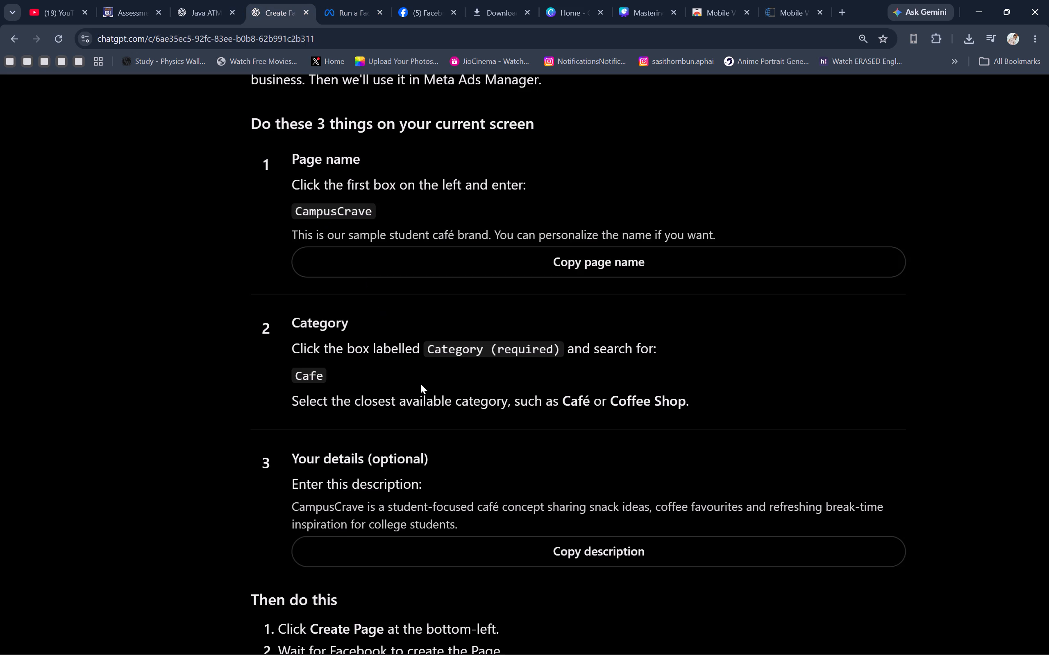
{"action": "scroll", "coordinate": [420, 383], "scroll_direction": "down", "scroll_amount": 4}
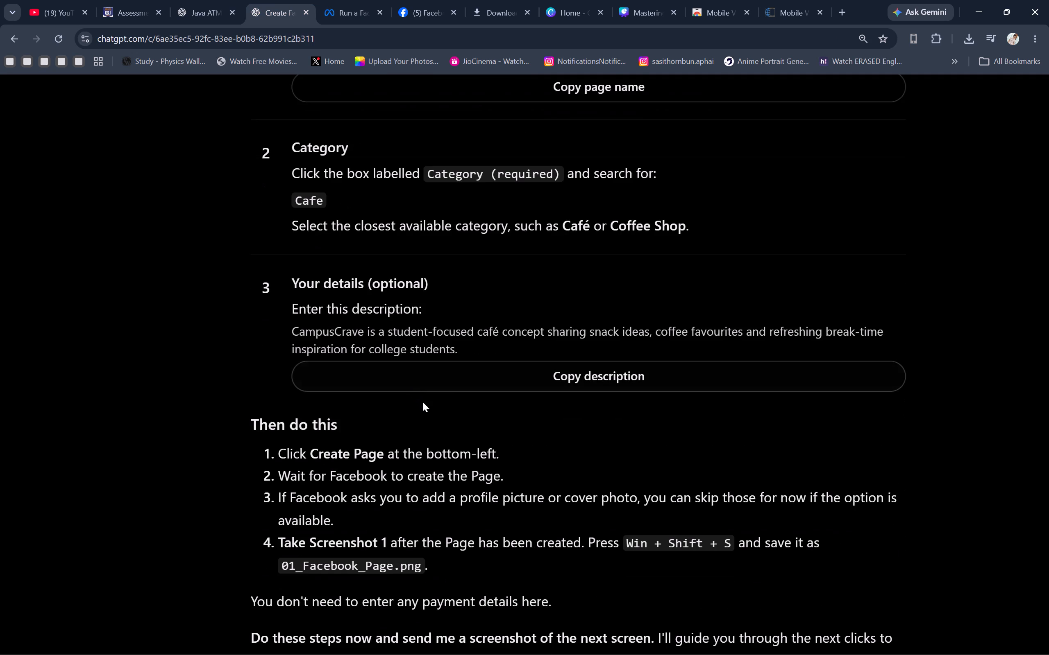
{"action": "left_click", "coordinate": [417, 4]}
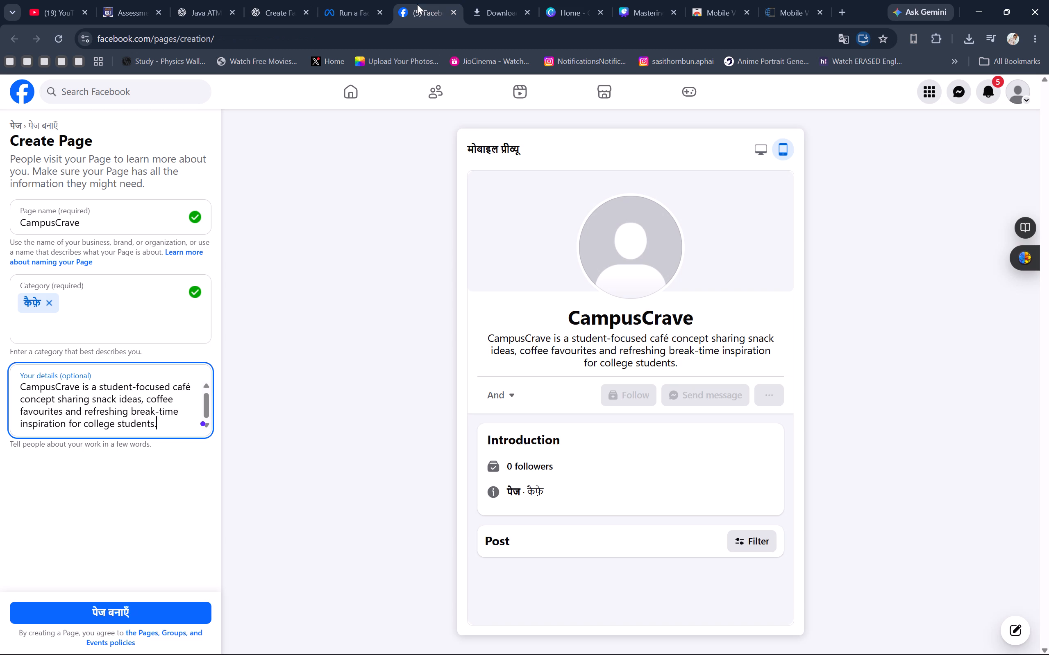
{"action": "left_click", "coordinate": [138, 613]}
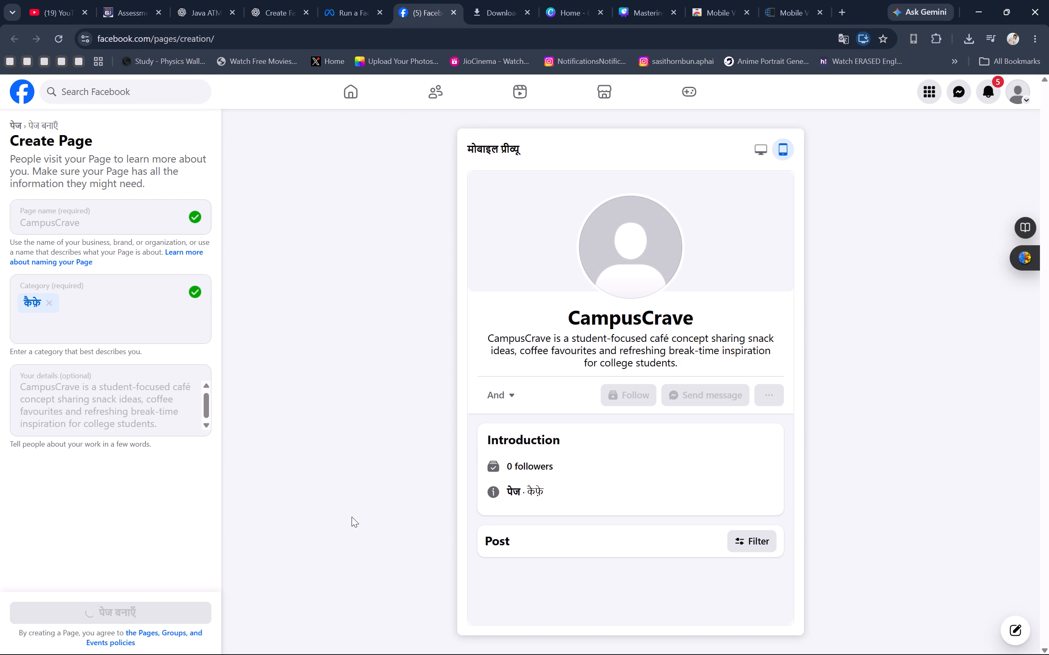
Capture a screenshot of the Facebook Create Page screen, excluding the browser's tabs and bookmarks.
{"action": "key", "text": "Print"}
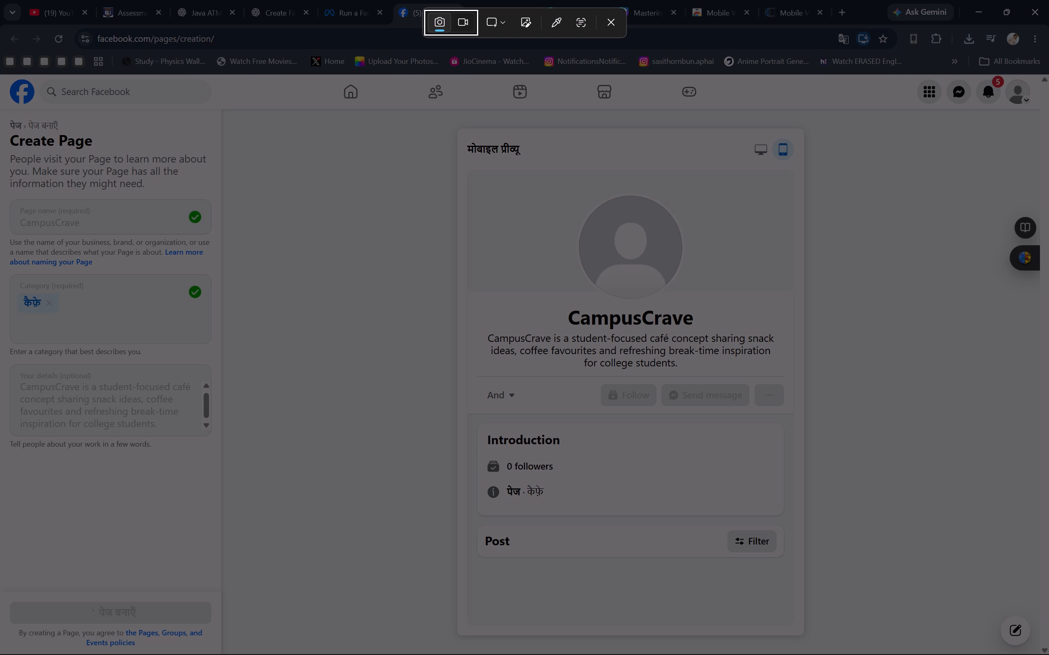
{"action": "left_click_drag", "start_coordinate": [0, 72], "coordinate": [1048, 654]}
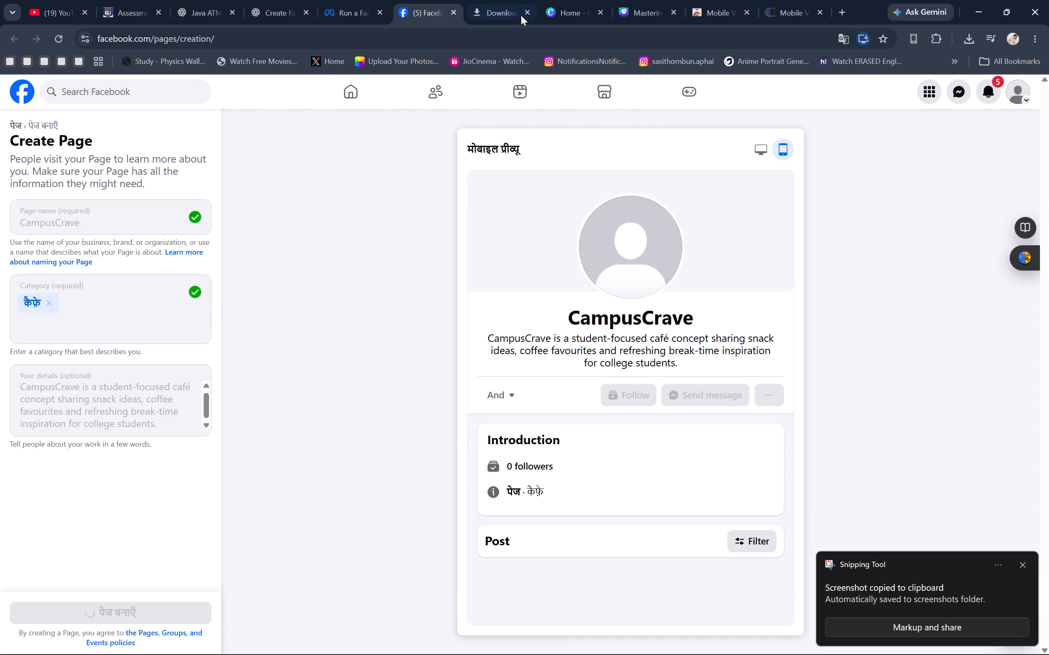
Return to the Canva presentation and add a laptop frame, scaled down, above the caption "2. Ad set: audience and budget".
{"action": "left_click", "coordinate": [566, 0]}
{"action": "left_click", "coordinate": [500, 0]}
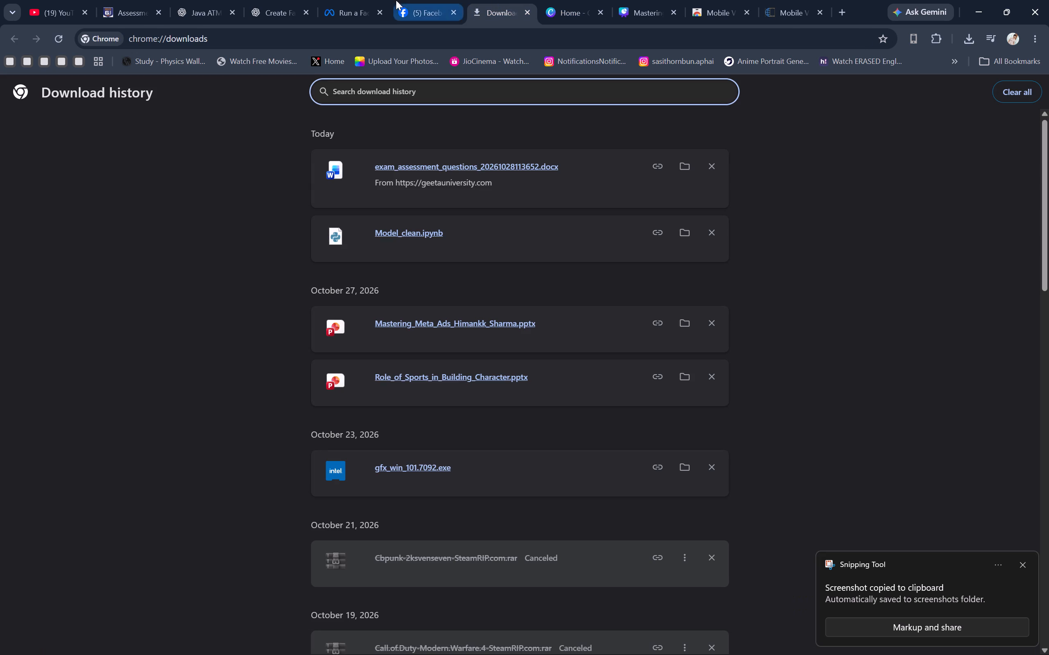
{"action": "left_click", "coordinate": [353, 0]}
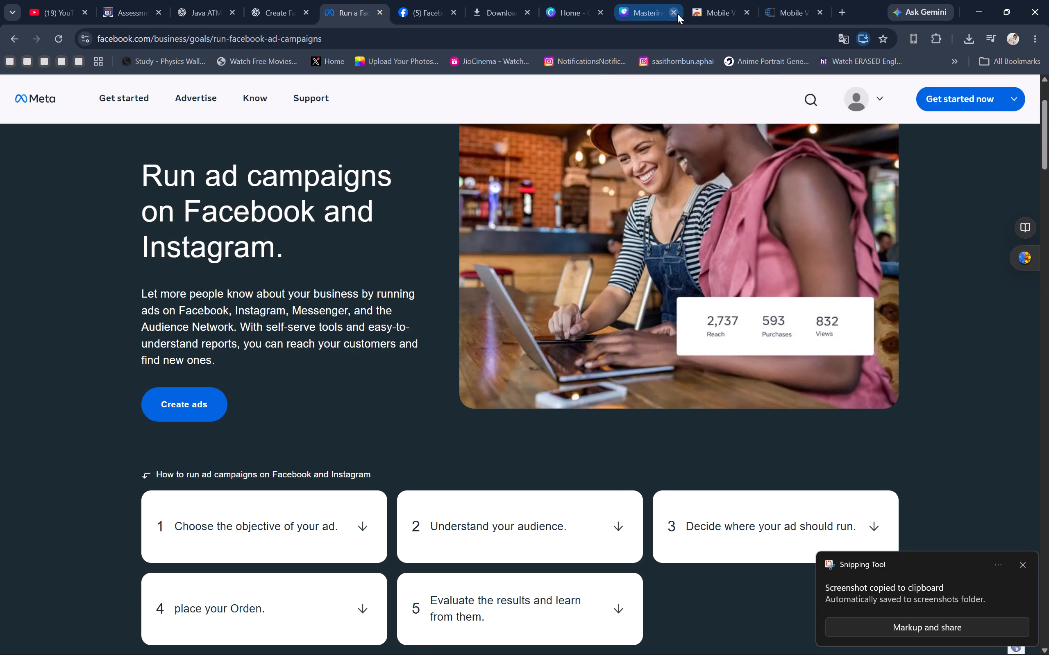
{"action": "left_click", "coordinate": [572, 0]}
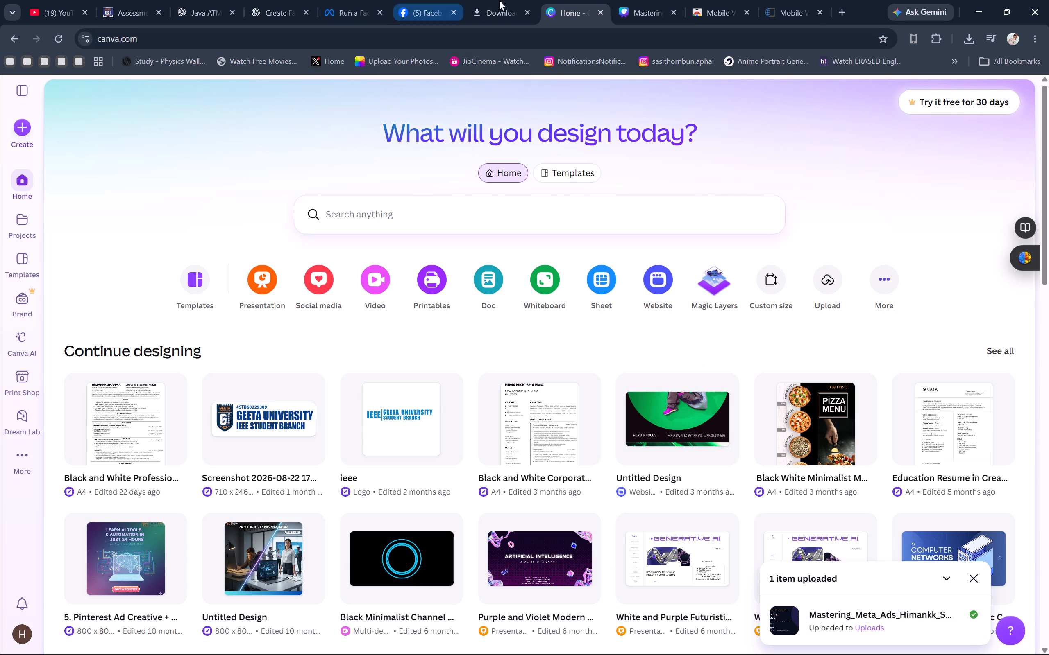
{"action": "left_click", "coordinate": [628, 0]}
{"action": "left_click", "coordinate": [643, 323]}
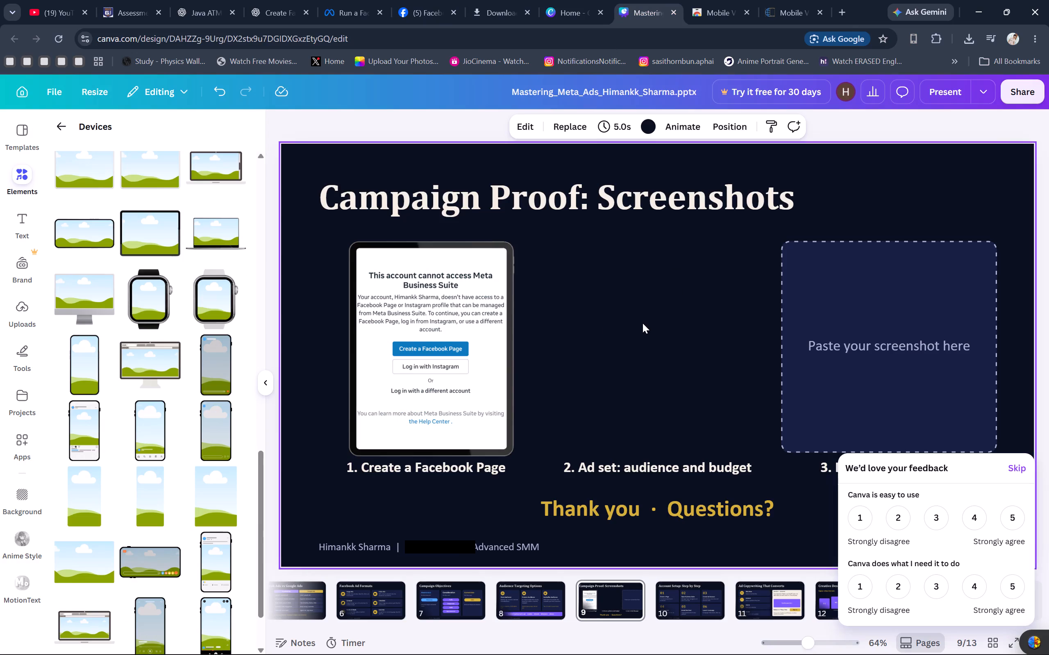
{"action": "scroll", "coordinate": [88, 308], "scroll_direction": "up", "scroll_amount": 4}
{"action": "left_click", "coordinate": [218, 410]}
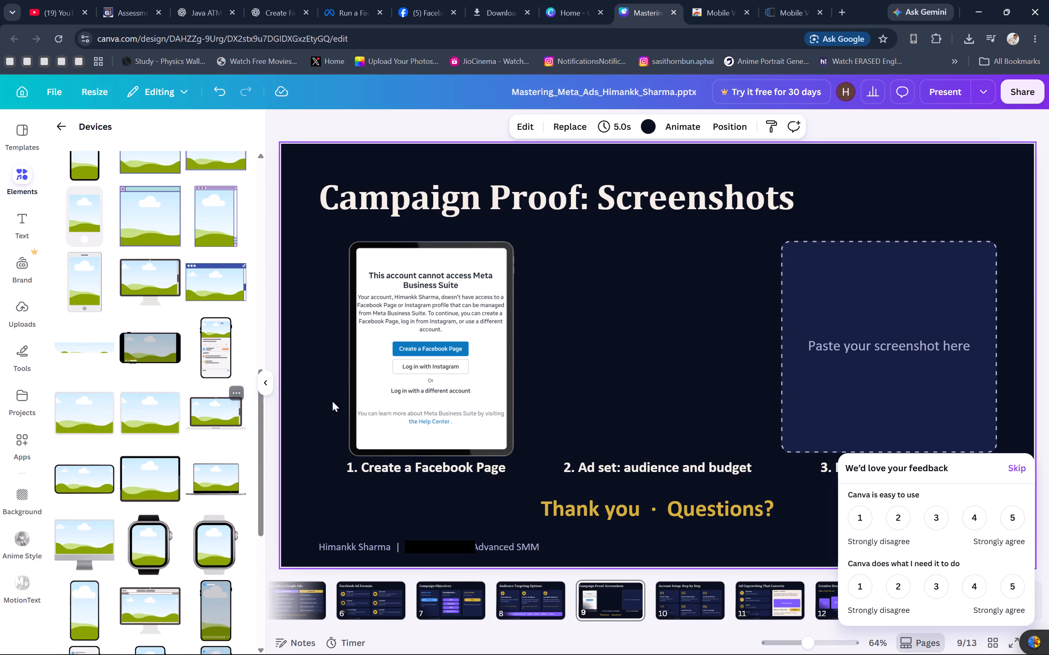
{"action": "left_click_drag", "start_coordinate": [709, 384], "coordinate": [786, 349]}
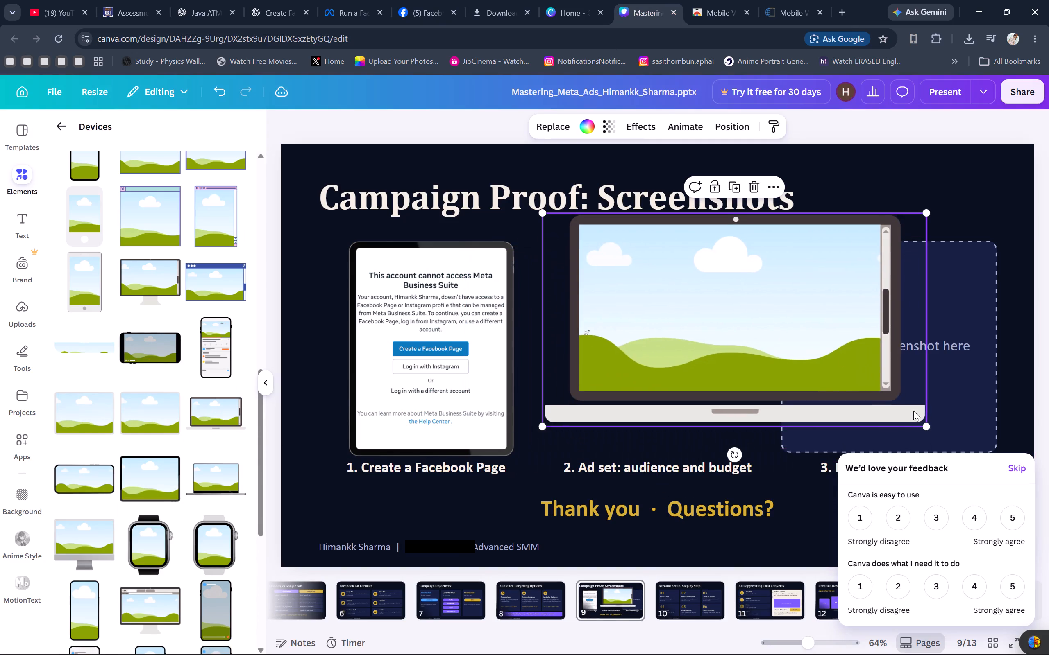
{"action": "left_click_drag", "start_coordinate": [927, 428], "coordinate": [742, 374]}
{"action": "left_click_drag", "start_coordinate": [699, 306], "coordinate": [699, 394]}
Paste the captured Create Page screenshot onto the slide and place it inside the laptop frame.
{"action": "left_click", "coordinate": [677, 375]}
{"action": "key", "text": "ctrl+v"}
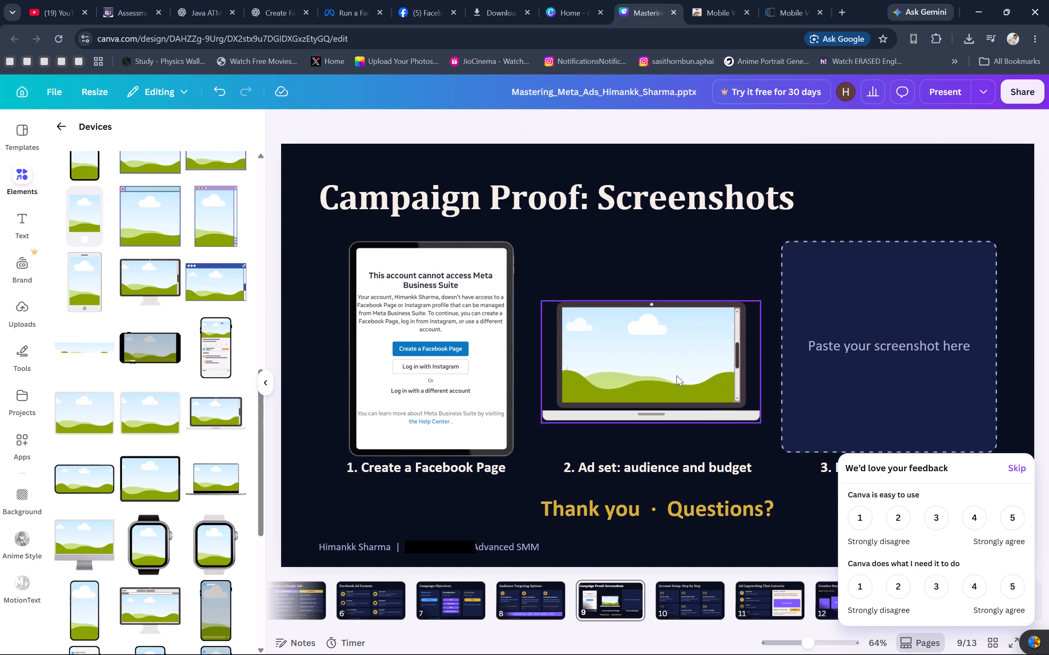
{"action": "left_click_drag", "start_coordinate": [698, 361], "coordinate": [681, 377]}
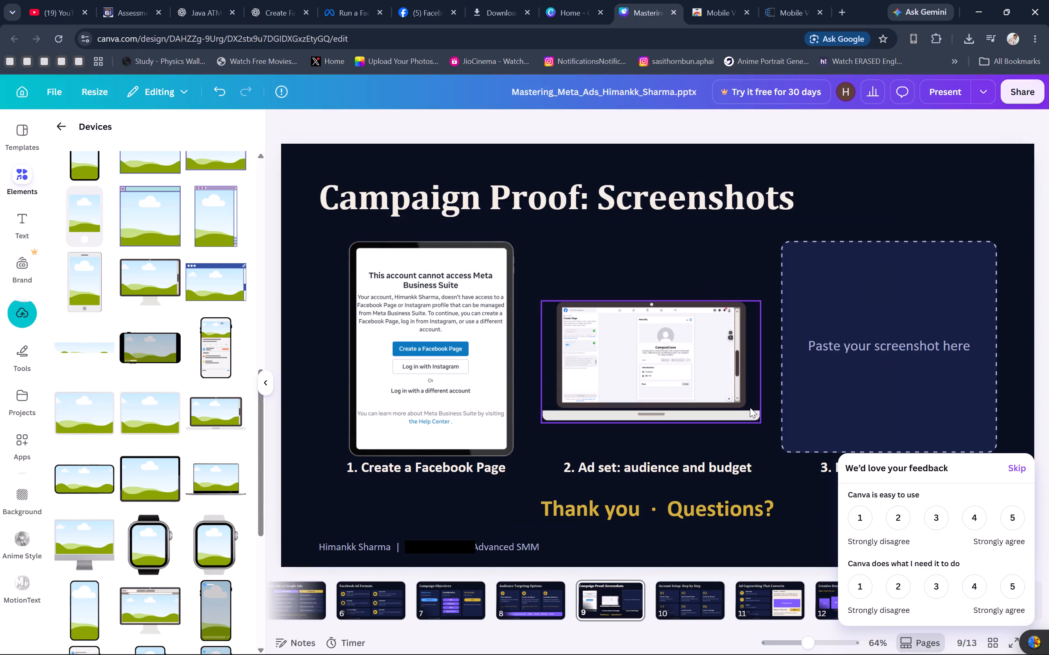
Enlarge the laptop frame to about 640 wide and move it down so it sits just above its caption.
{"action": "left_click", "coordinate": [756, 417]}
{"action": "left_click", "coordinate": [536, 296]}
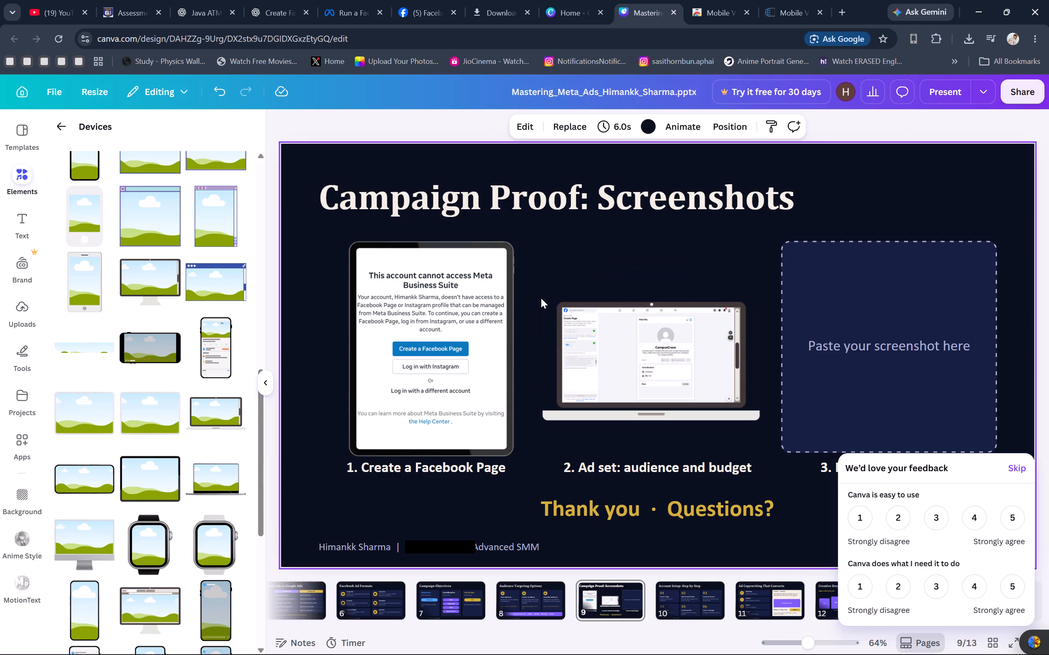
{"action": "left_click", "coordinate": [584, 323]}
{"action": "left_click_drag", "start_coordinate": [542, 298], "coordinate": [507, 287]}
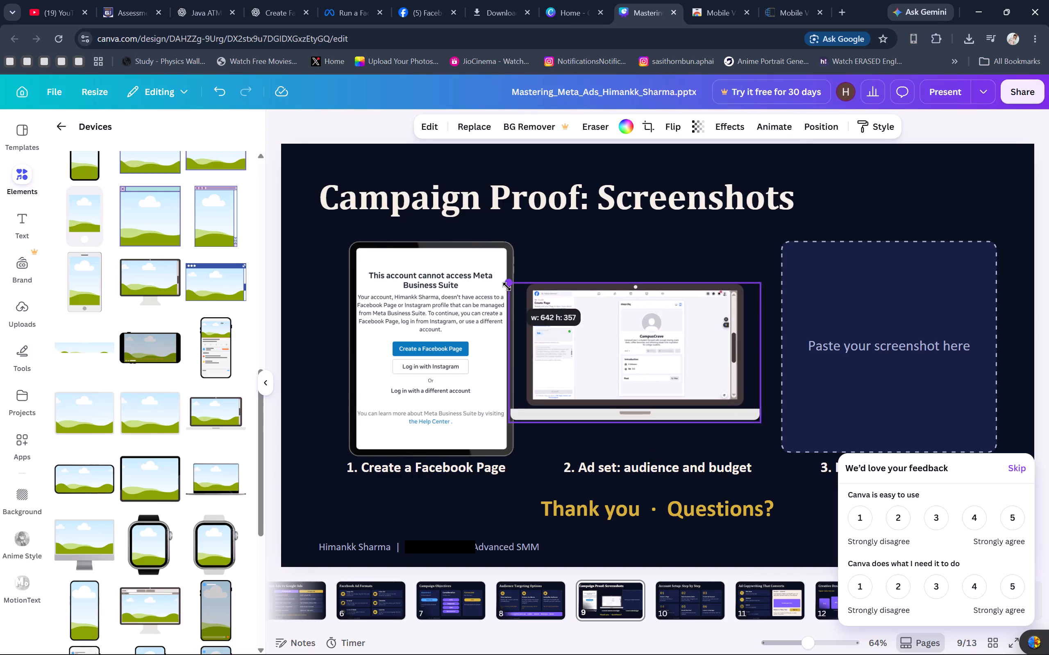
{"action": "left_click_drag", "start_coordinate": [507, 287], "coordinate": [506, 285]}
{"action": "left_click_drag", "start_coordinate": [633, 354], "coordinate": [647, 384]}
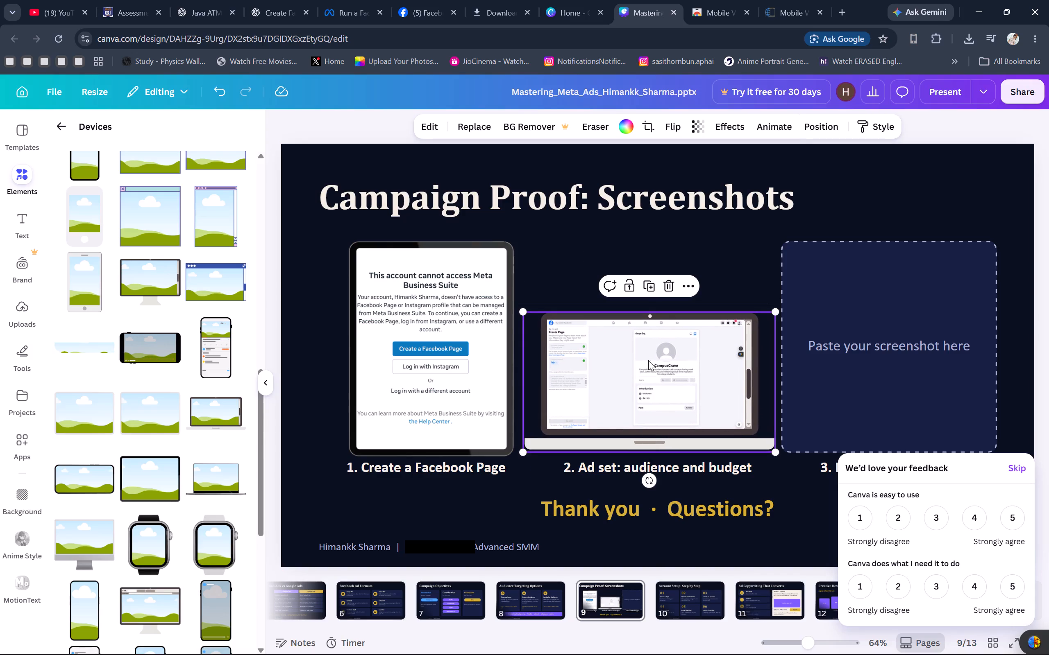
{"action": "left_click", "coordinate": [659, 237]}
Paste another copy of the Create Page screenshot onto the slide and add a tablet frame over it.
{"action": "left_click", "coordinate": [464, 337]}
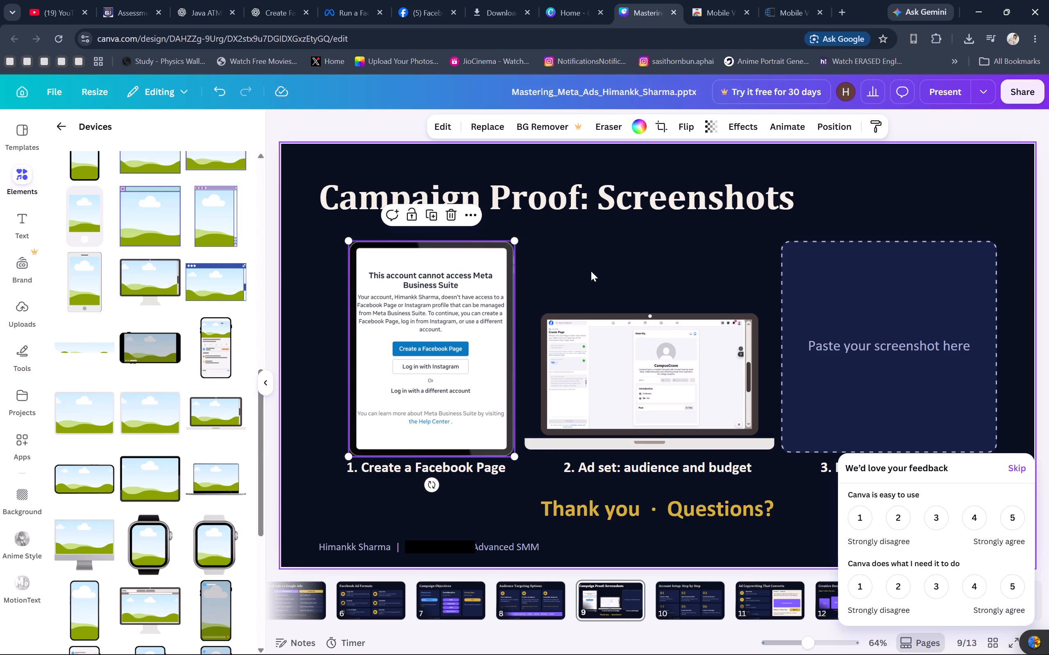
{"action": "left_click", "coordinate": [668, 231]}
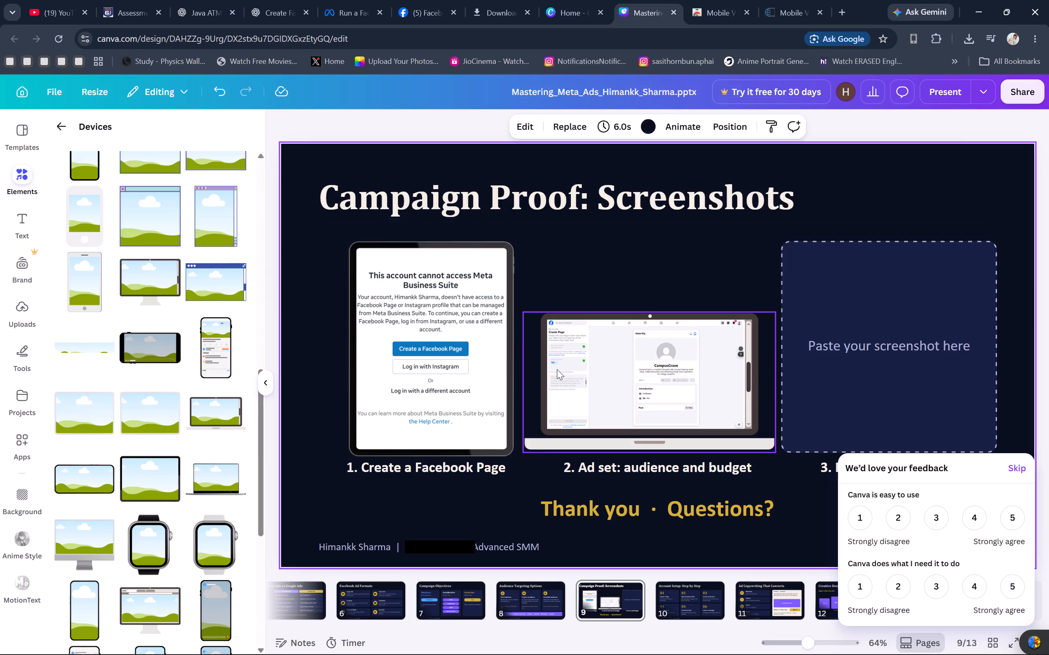
{"action": "key", "text": "ctrl+v"}
{"action": "scroll", "coordinate": [147, 273], "scroll_direction": "up", "scroll_amount": 4}
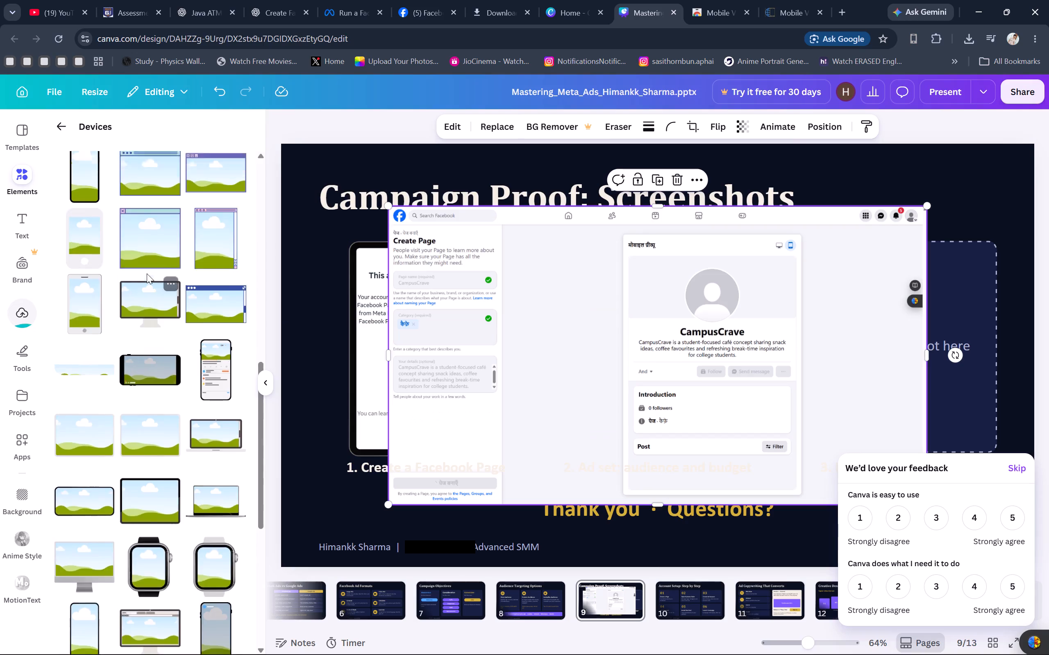
{"action": "scroll", "coordinate": [175, 346], "scroll_direction": "up", "scroll_amount": 3}
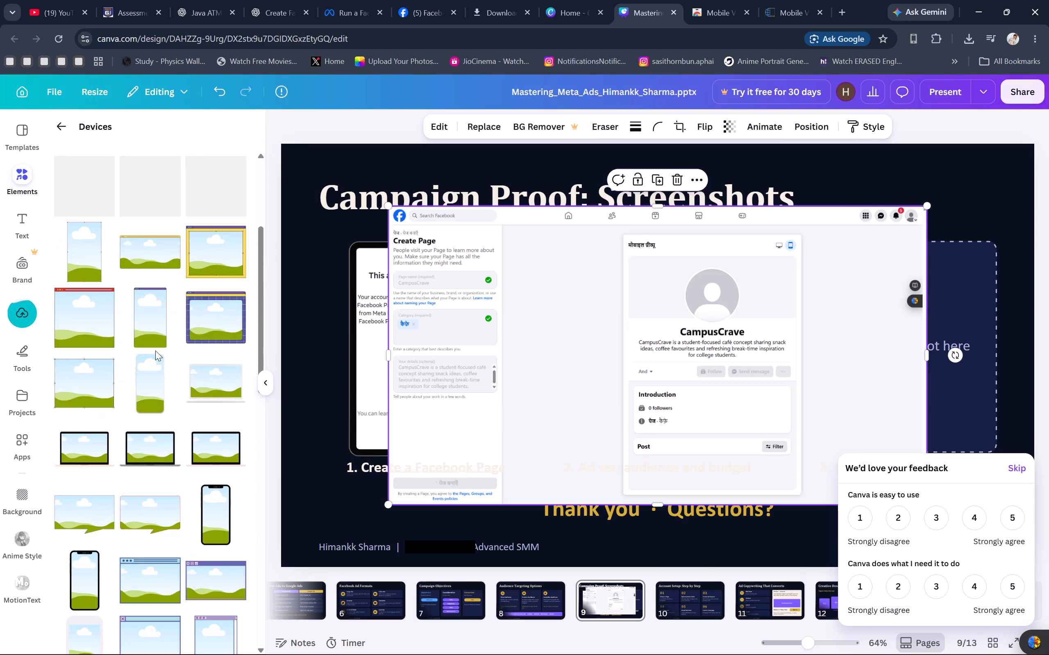
{"action": "scroll", "coordinate": [173, 277], "scroll_direction": "up", "scroll_amount": 7}
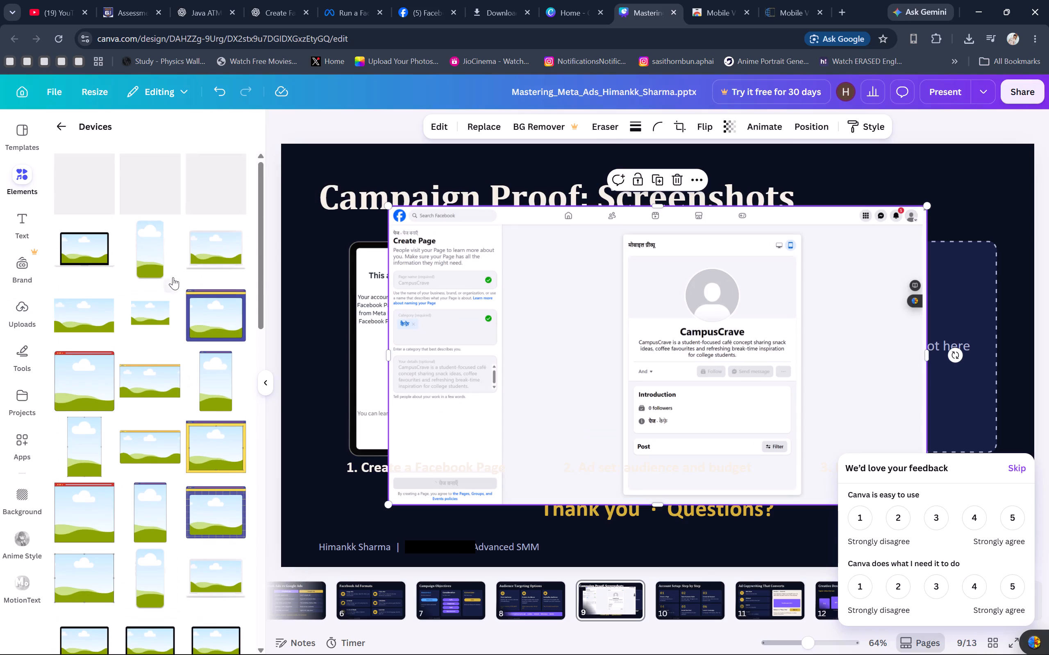
{"action": "left_click", "coordinate": [204, 183]}
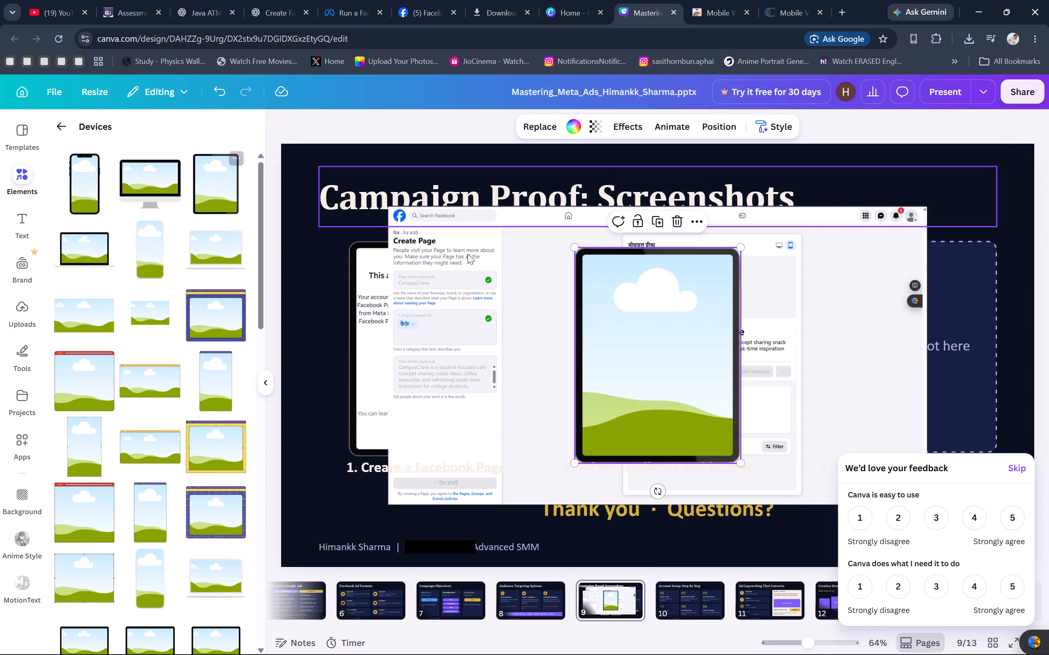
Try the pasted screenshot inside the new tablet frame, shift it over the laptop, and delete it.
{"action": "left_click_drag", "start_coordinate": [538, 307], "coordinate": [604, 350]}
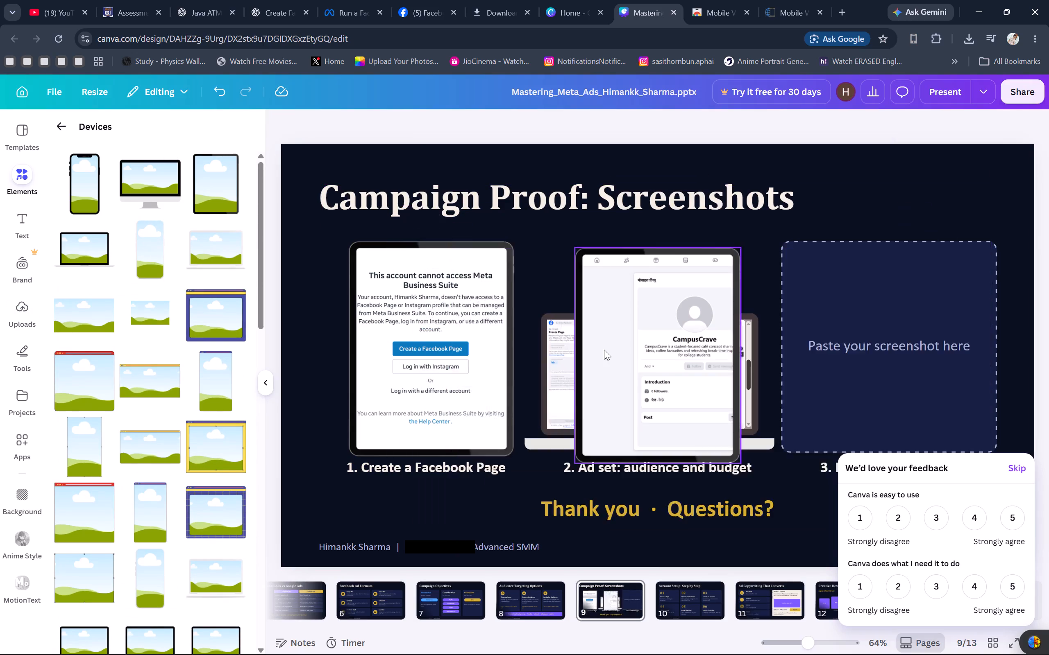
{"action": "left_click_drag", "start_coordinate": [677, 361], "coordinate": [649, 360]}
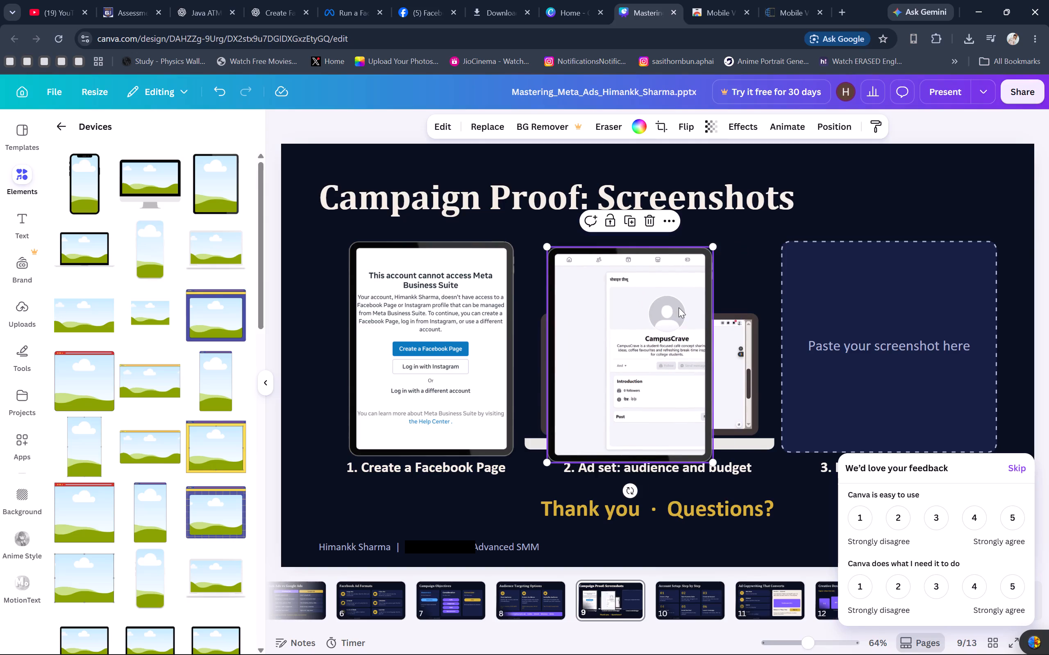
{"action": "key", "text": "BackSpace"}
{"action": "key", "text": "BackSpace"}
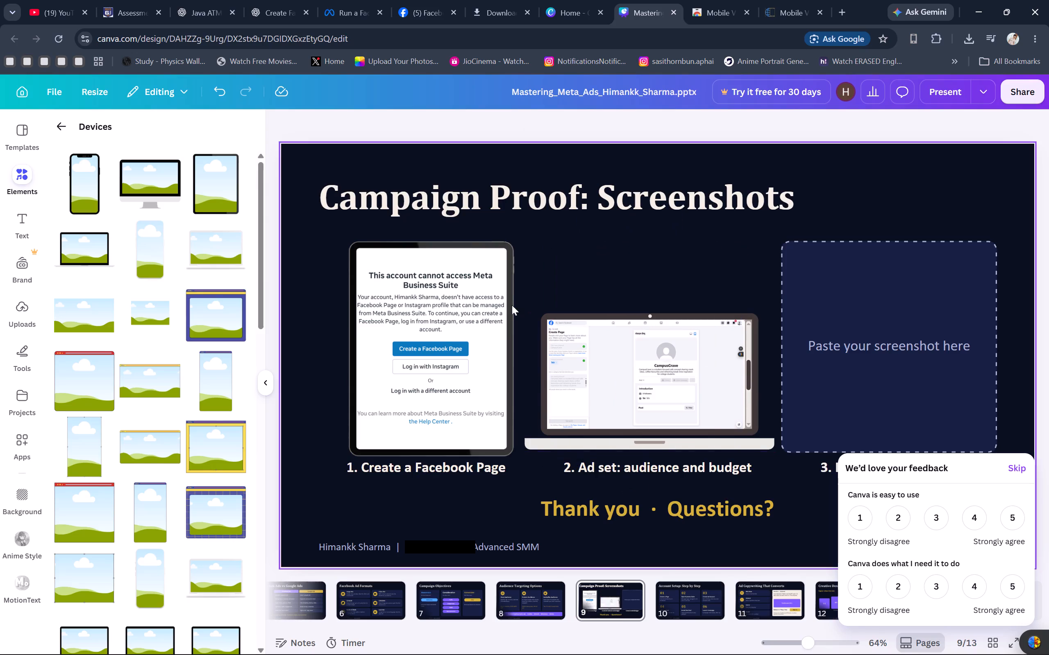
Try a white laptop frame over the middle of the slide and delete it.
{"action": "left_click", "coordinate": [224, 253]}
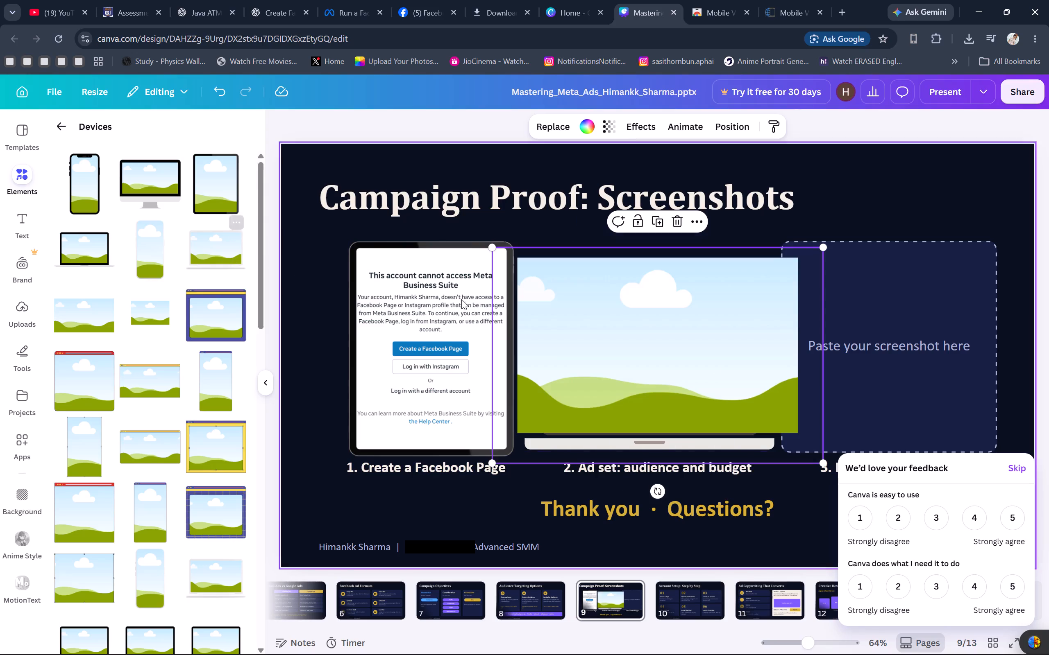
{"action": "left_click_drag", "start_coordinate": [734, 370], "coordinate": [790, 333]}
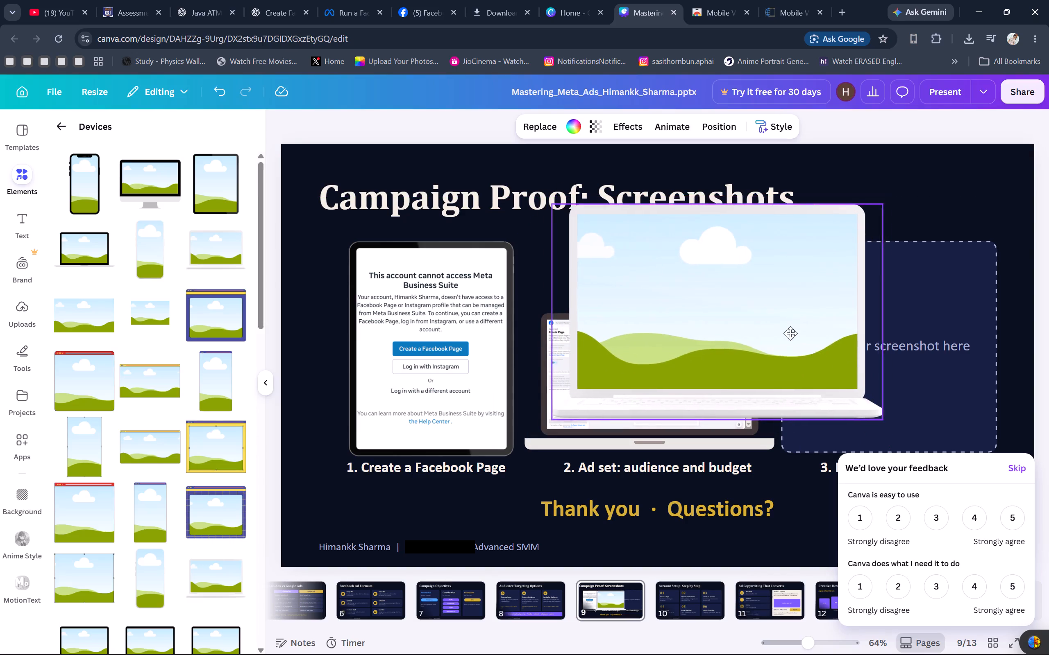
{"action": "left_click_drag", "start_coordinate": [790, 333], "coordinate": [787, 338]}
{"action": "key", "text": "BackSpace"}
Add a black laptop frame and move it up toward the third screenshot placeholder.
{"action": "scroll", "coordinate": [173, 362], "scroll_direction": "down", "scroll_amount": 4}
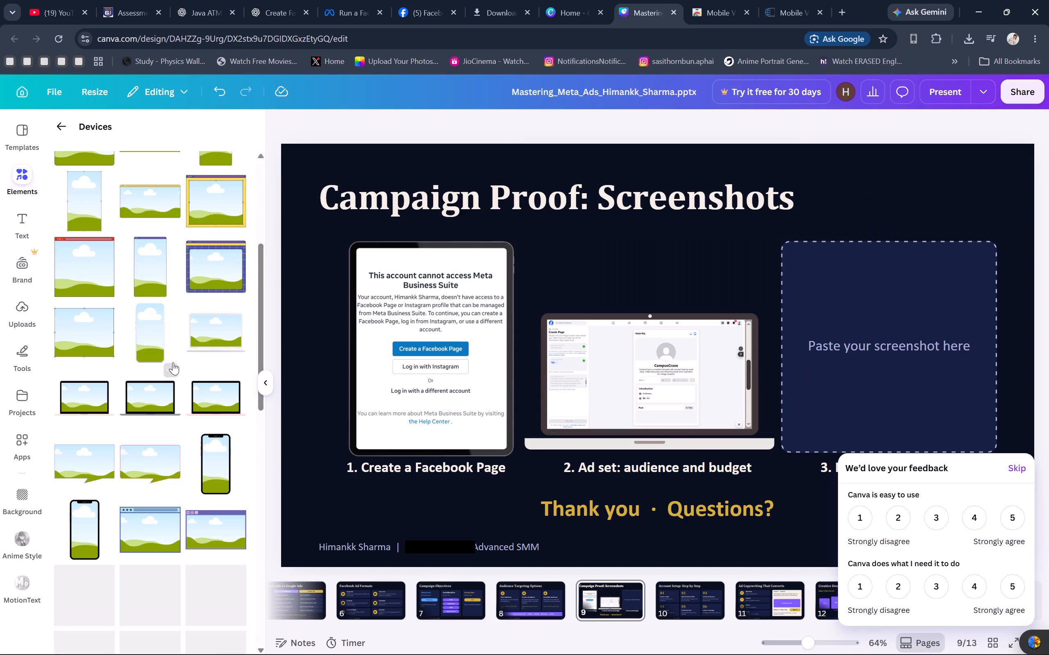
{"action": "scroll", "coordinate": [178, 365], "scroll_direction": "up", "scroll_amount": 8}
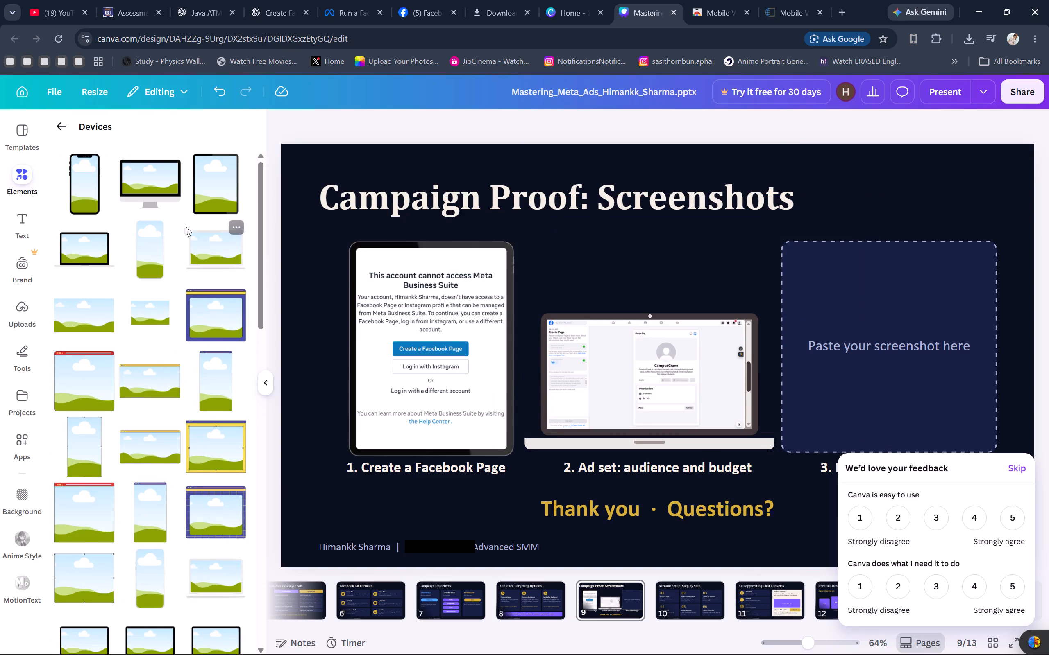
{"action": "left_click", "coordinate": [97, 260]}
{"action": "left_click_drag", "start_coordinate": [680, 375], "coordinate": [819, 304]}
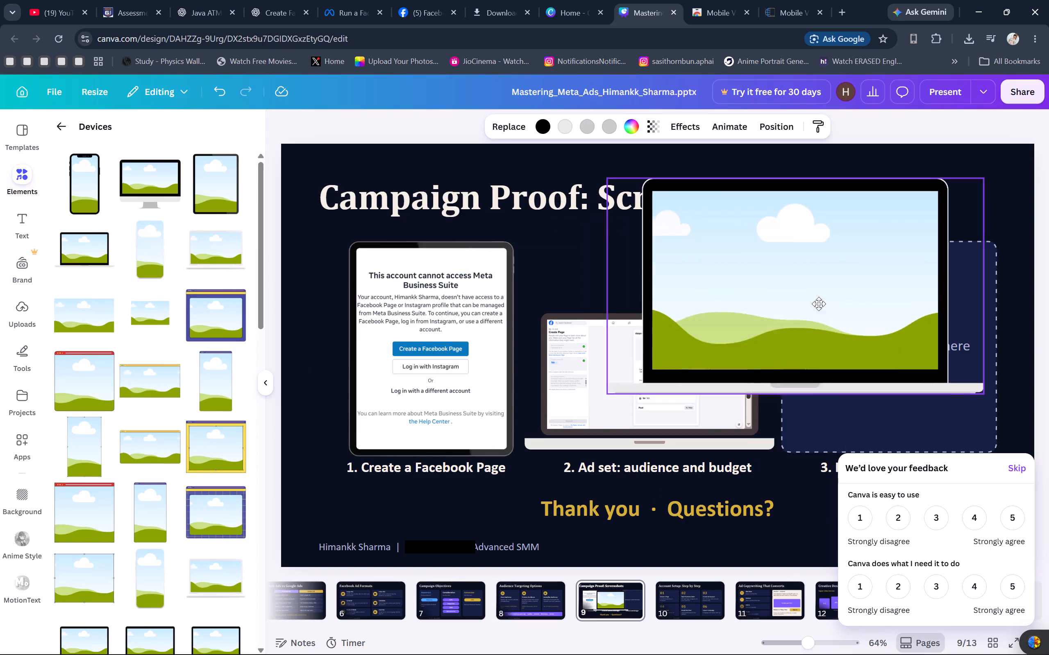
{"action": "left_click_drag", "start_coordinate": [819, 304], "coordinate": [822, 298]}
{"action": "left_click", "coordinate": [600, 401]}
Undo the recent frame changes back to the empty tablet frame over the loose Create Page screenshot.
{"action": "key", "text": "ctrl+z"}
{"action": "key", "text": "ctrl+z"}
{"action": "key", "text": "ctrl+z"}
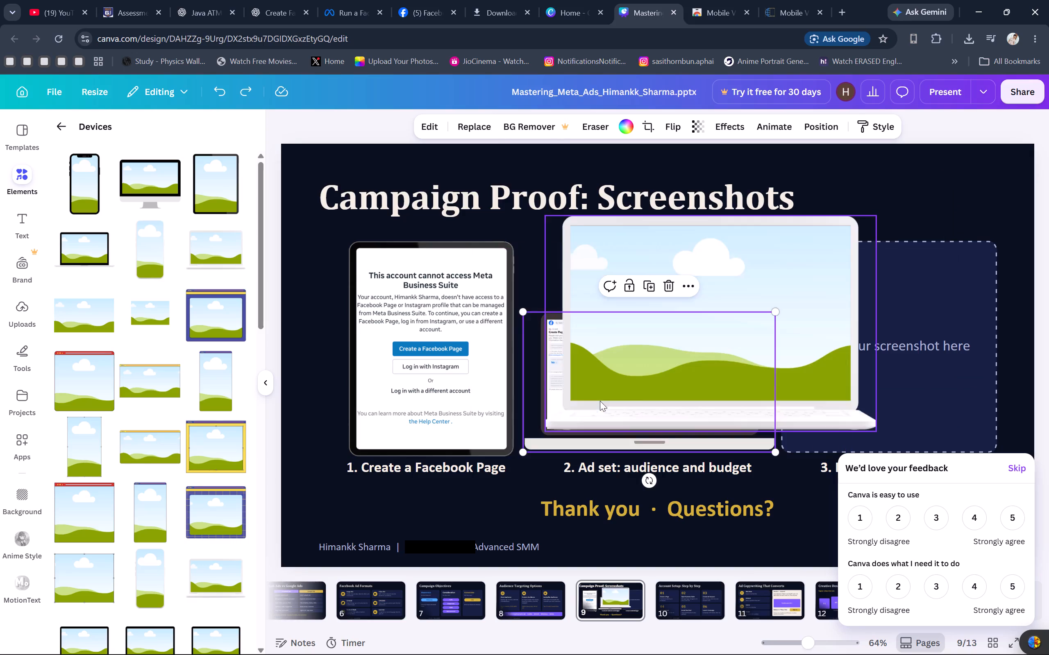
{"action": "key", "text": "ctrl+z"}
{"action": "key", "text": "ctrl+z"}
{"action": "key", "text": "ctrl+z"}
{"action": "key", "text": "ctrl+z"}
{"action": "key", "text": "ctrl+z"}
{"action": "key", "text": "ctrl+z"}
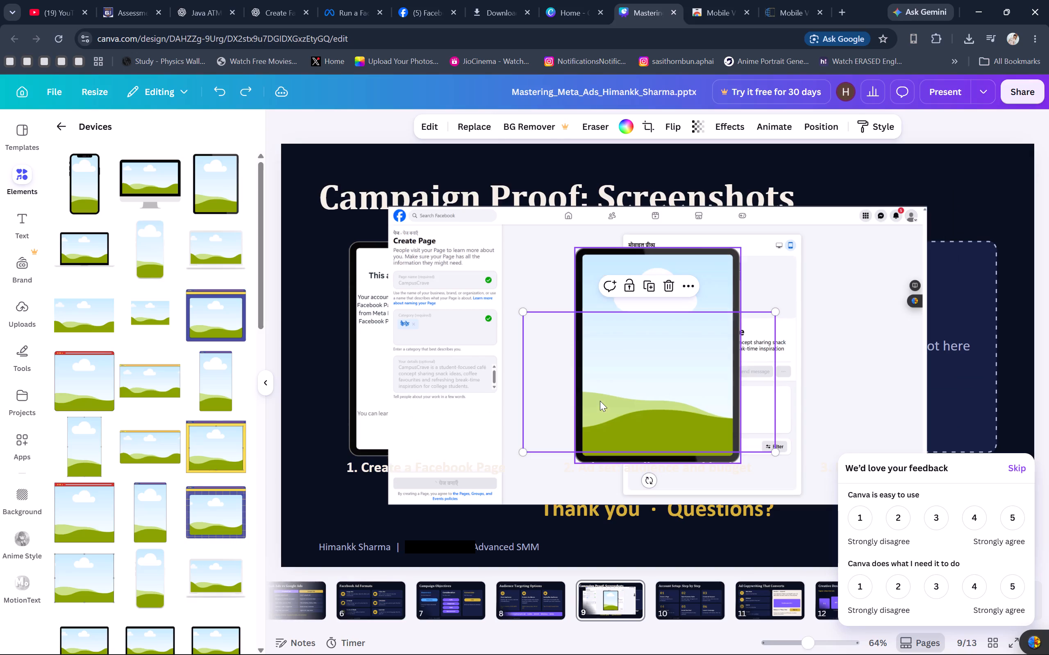
Place the loose Create Page screenshot into the tablet frame above "1. Create a Facebook Page", replacing its image.
{"action": "left_click_drag", "start_coordinate": [455, 366], "coordinate": [457, 386]}
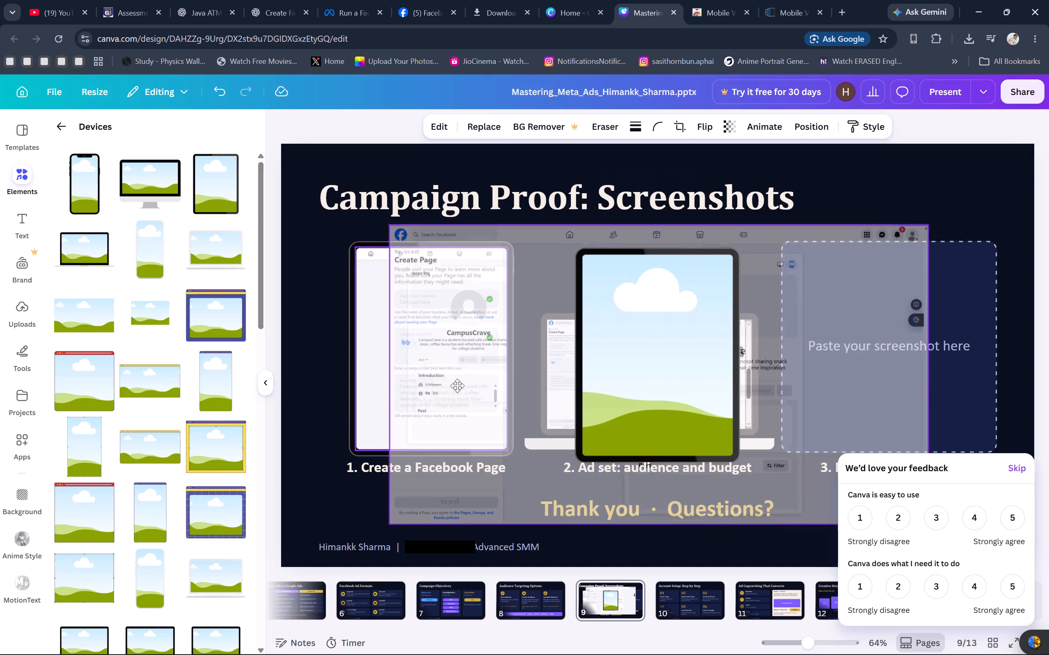
{"action": "left_click_drag", "start_coordinate": [457, 386], "coordinate": [427, 348]}
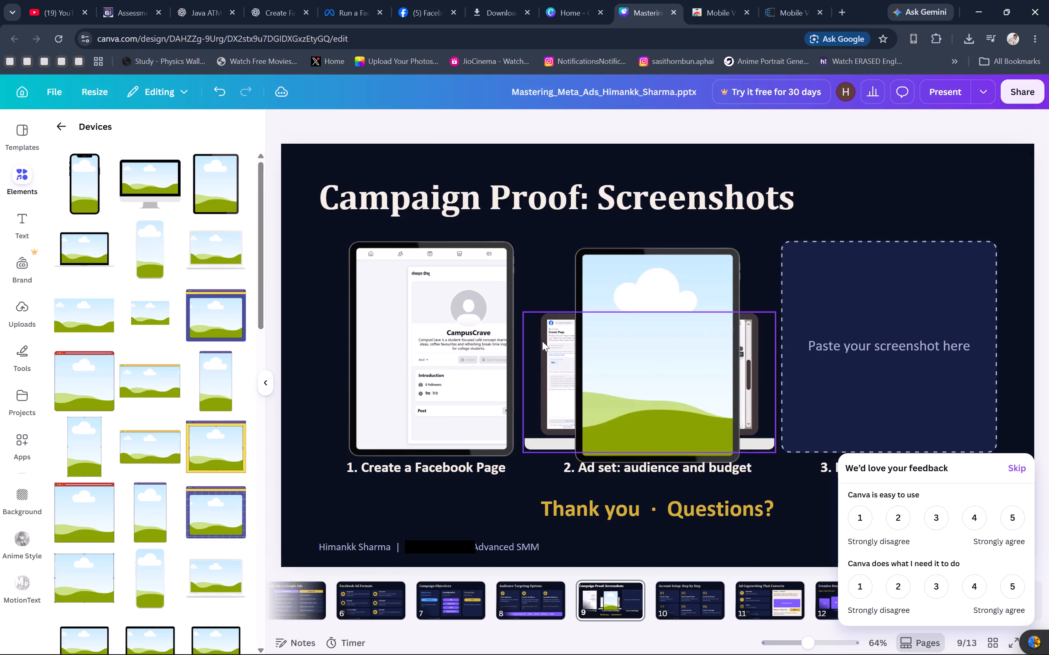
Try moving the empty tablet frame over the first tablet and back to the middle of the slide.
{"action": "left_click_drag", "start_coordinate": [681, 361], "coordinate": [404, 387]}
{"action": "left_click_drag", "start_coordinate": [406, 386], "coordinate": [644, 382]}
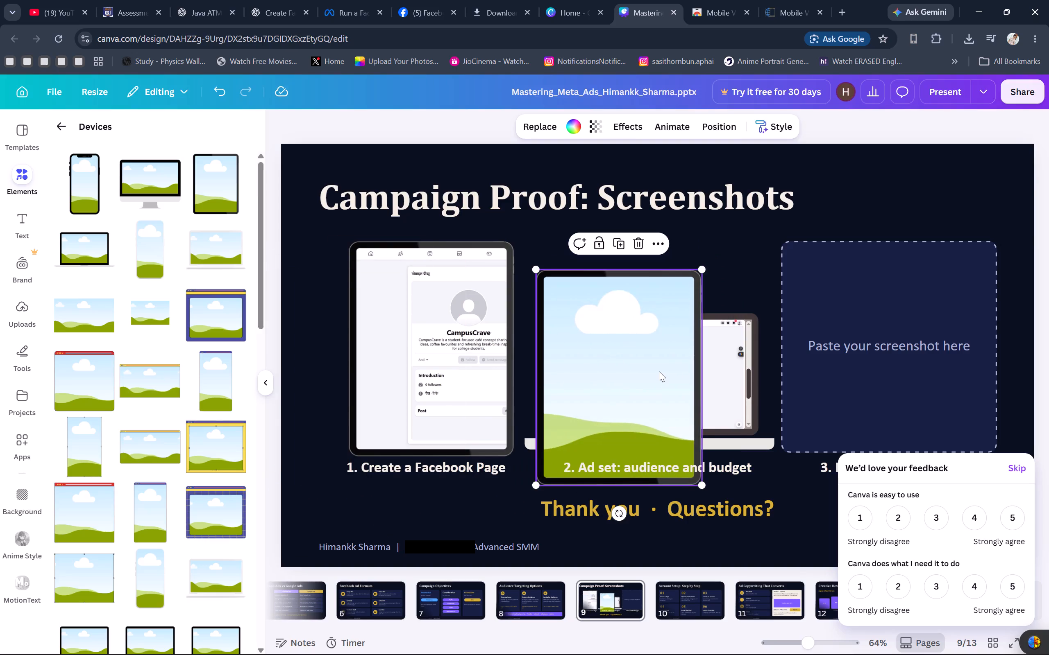
Undo the recent tablet frame changes back to the loose Create Page screenshot and the original Meta Business Suite image in the first tablet.
{"action": "key", "text": "ctrl+z"}
{"action": "key", "text": "ctrl+z"}
{"action": "key", "text": "ctrl+z"}
{"action": "key", "text": "ctrl+z"}
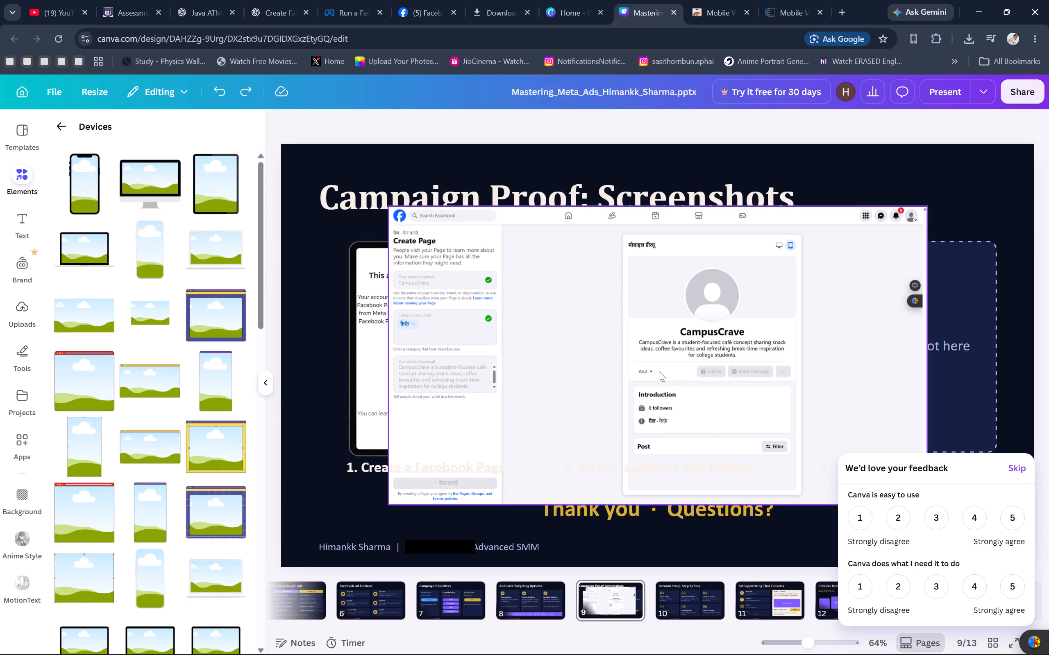
Add a white laptop frame to the slide and place the loose Create Page screenshot inside it.
{"action": "left_click_drag", "start_coordinate": [572, 283], "coordinate": [745, 192]}
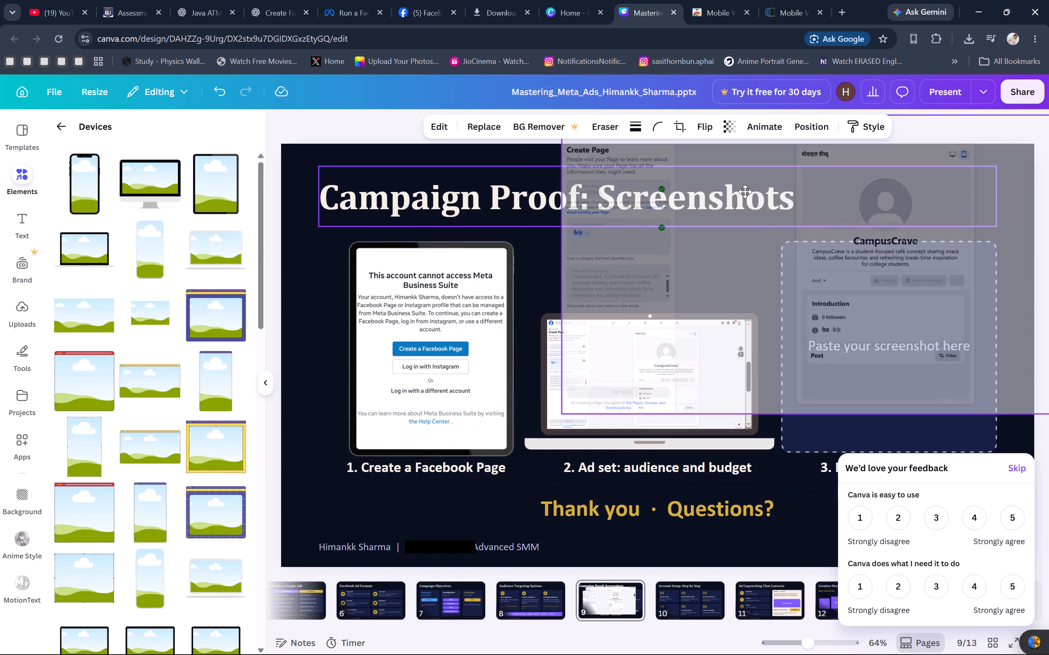
{"action": "left_click_drag", "start_coordinate": [745, 192], "coordinate": [560, 252]}
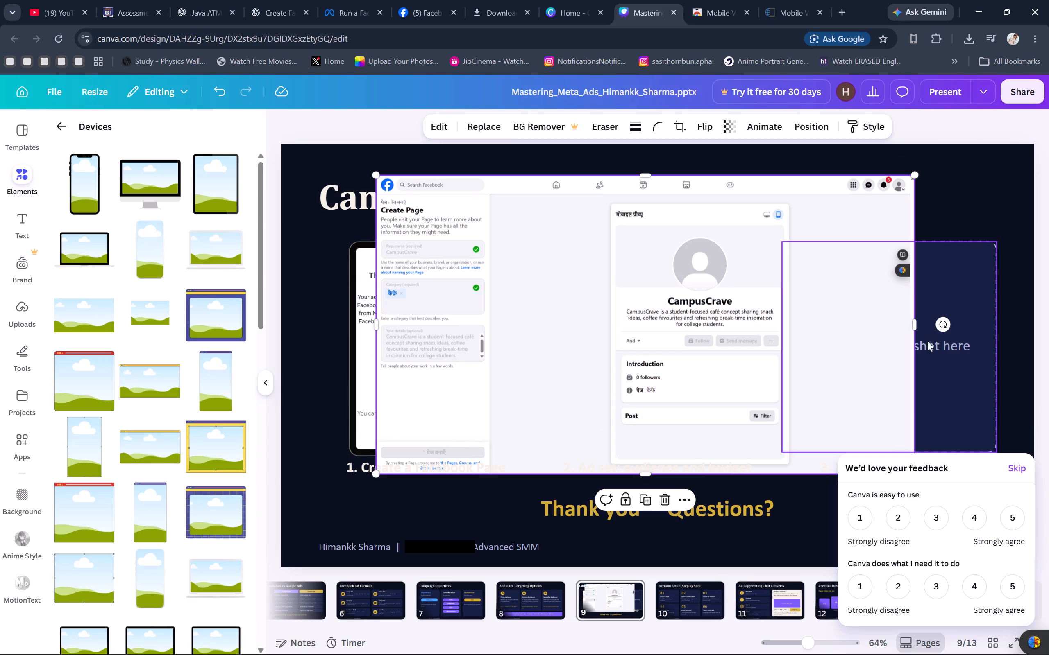
{"action": "left_click", "coordinate": [207, 251]}
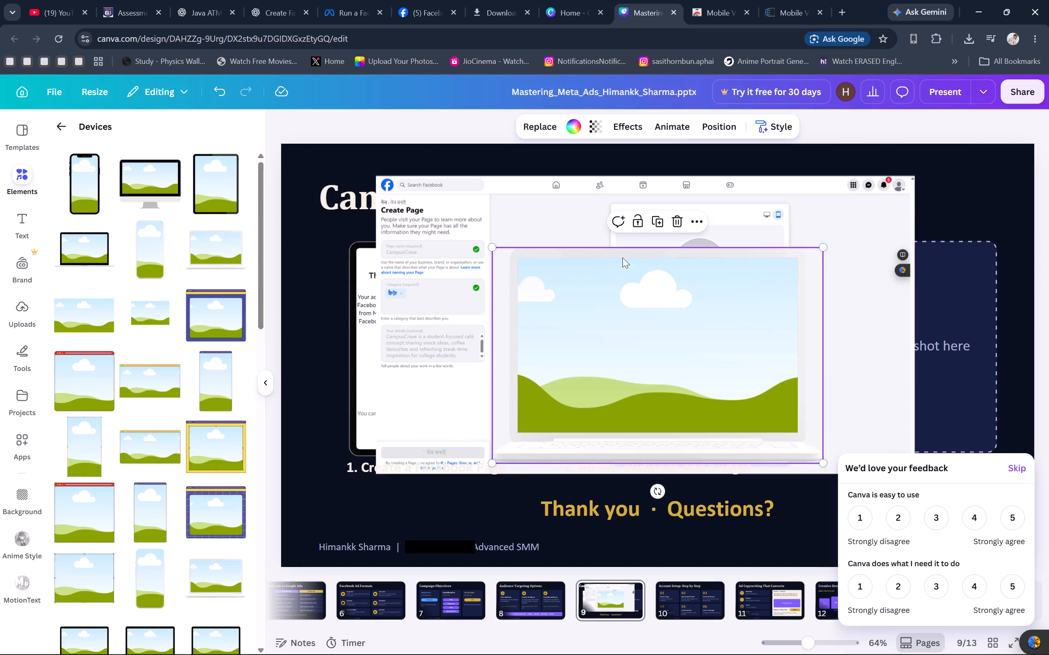
{"action": "left_click_drag", "start_coordinate": [549, 222], "coordinate": [570, 297]}
Move the white laptop over the third screenshot placeholder and delete the old dark laptop above "2. Ad set: audience and budget".
{"action": "left_click_drag", "start_coordinate": [663, 320], "coordinate": [871, 305]}
{"action": "left_click", "coordinate": [611, 366]}
{"action": "key", "text": "BackSpace"}
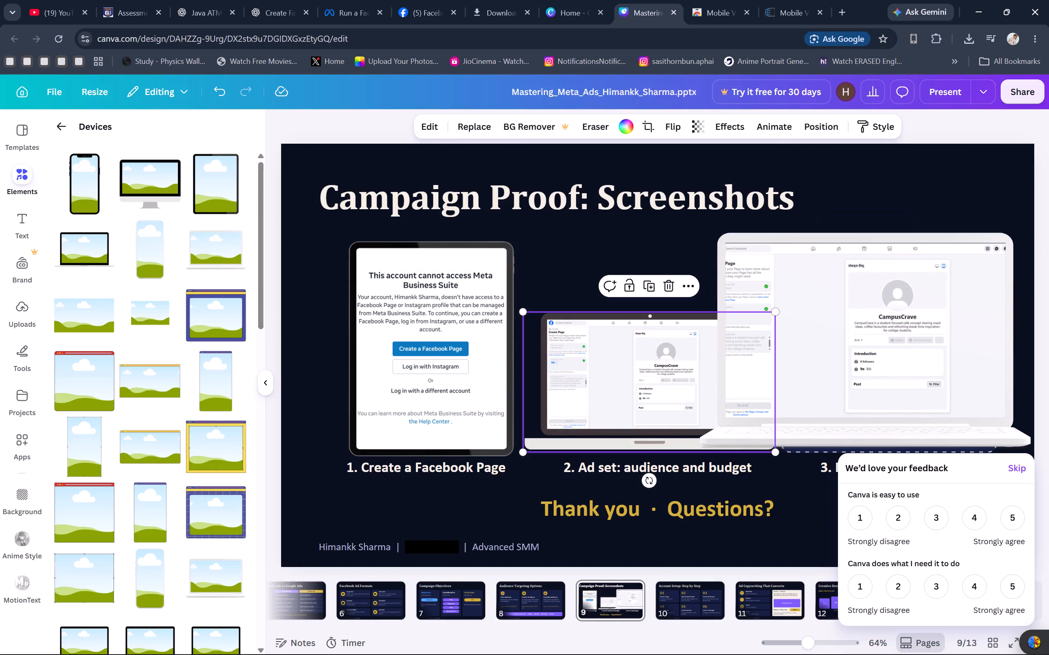
{"action": "key", "text": "BackSpace"}
Move the white laptop above "2. Ad set: audience and budget" and shrink it to fit between the tablet and the third placeholder.
{"action": "left_click_drag", "start_coordinate": [785, 355], "coordinate": [618, 360]}
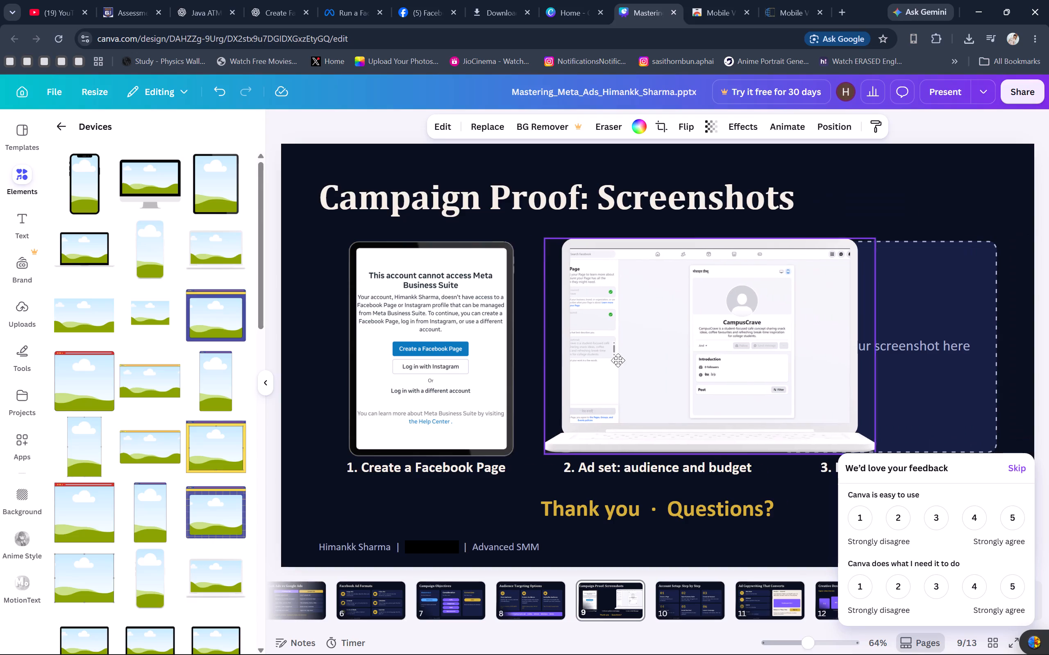
{"action": "left_click_drag", "start_coordinate": [618, 360], "coordinate": [593, 357]}
{"action": "left_click_drag", "start_coordinate": [839, 449], "coordinate": [697, 399]}
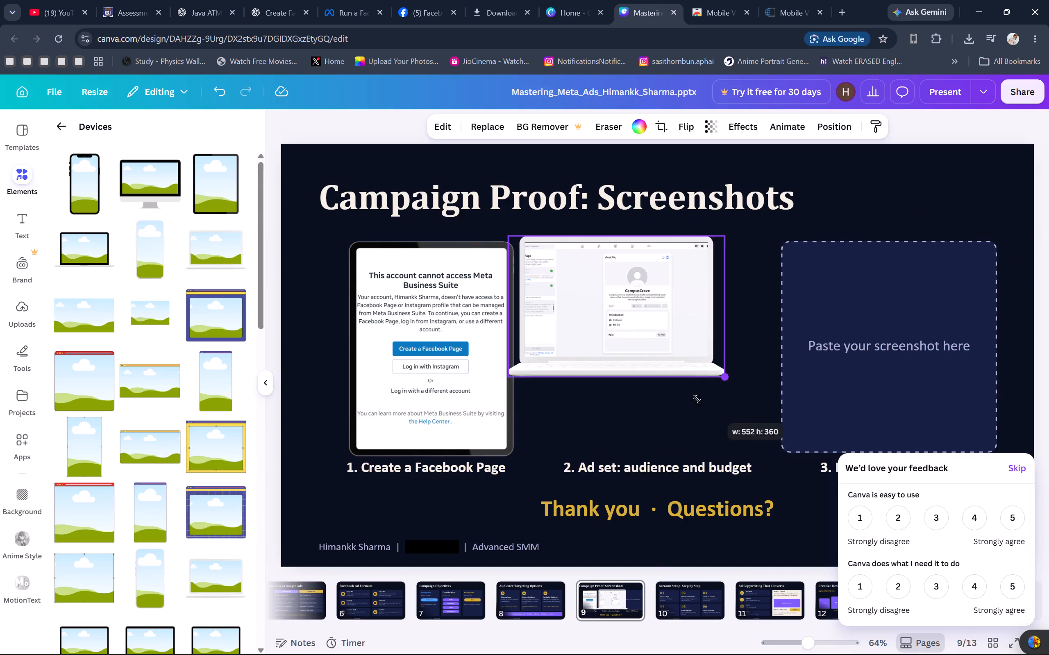
{"action": "left_click_drag", "start_coordinate": [697, 399], "coordinate": [691, 398]}
{"action": "left_click_drag", "start_coordinate": [631, 317], "coordinate": [677, 386]}
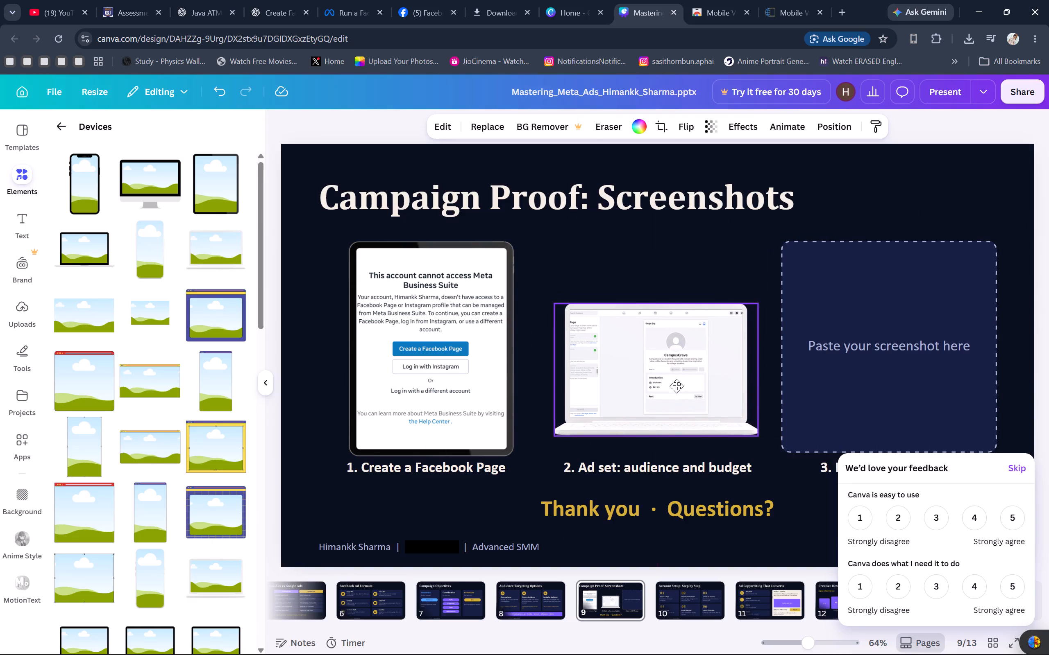
{"action": "left_click_drag", "start_coordinate": [677, 386], "coordinate": [657, 357]}
{"action": "left_click_drag", "start_coordinate": [738, 409], "coordinate": [745, 420]}
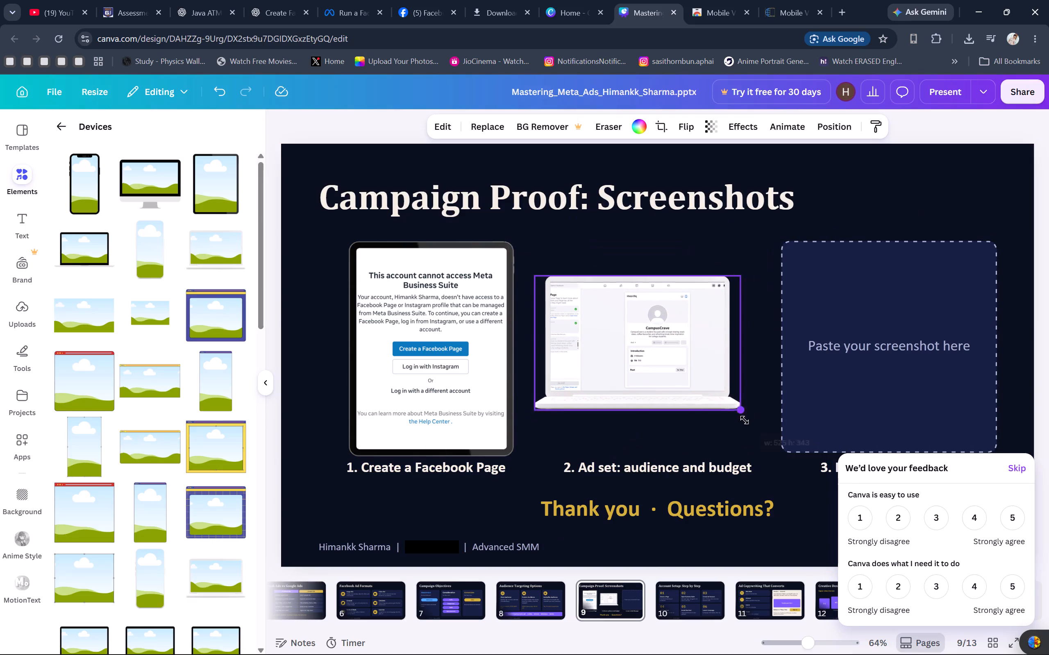
Enlarge the laptop-framed screenshot slightly and move it down, just above the caption "2. Ad set: audience and budget".
{"action": "left_click_drag", "start_coordinate": [745, 420], "coordinate": [751, 433]}
{"action": "left_click_drag", "start_coordinate": [690, 378], "coordinate": [690, 382]}
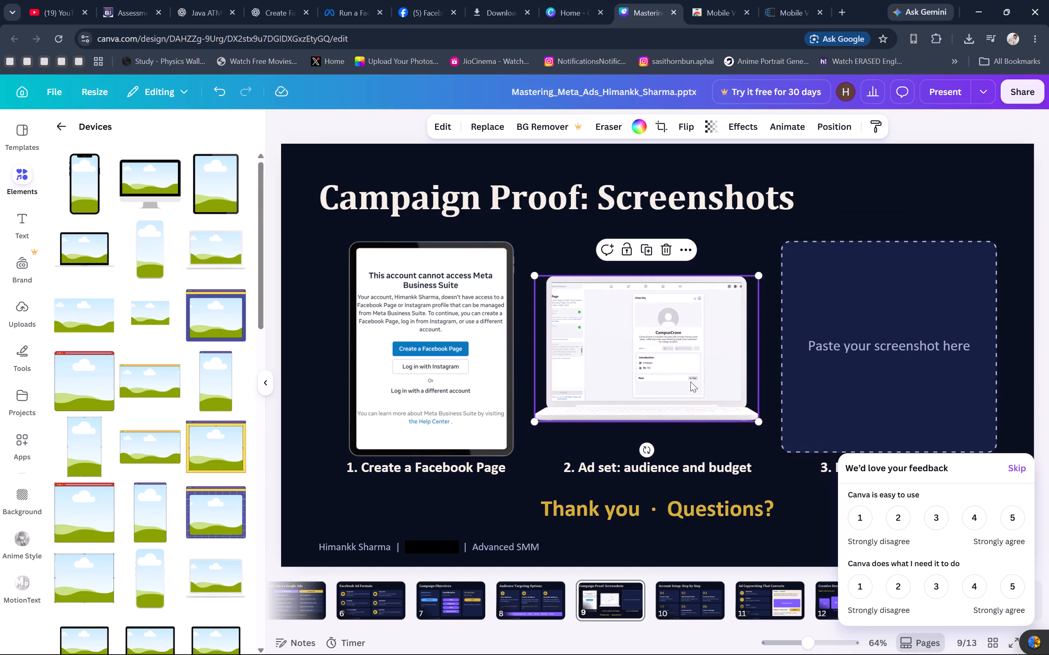
{"action": "left_click_drag", "start_coordinate": [690, 382], "coordinate": [701, 400]}
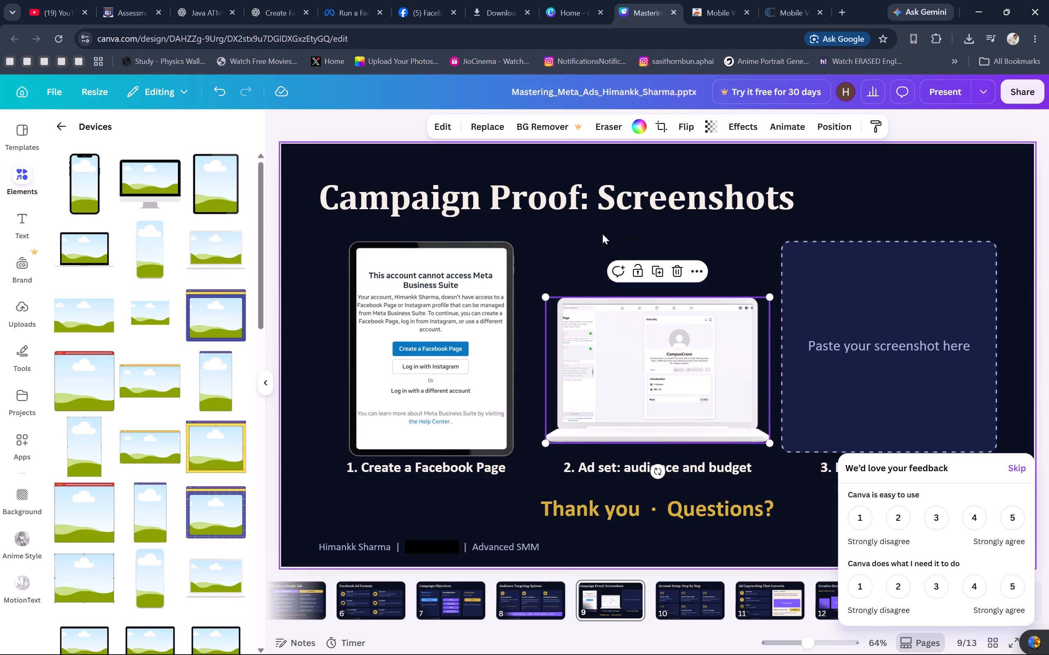
{"action": "left_click", "coordinate": [592, 233]}
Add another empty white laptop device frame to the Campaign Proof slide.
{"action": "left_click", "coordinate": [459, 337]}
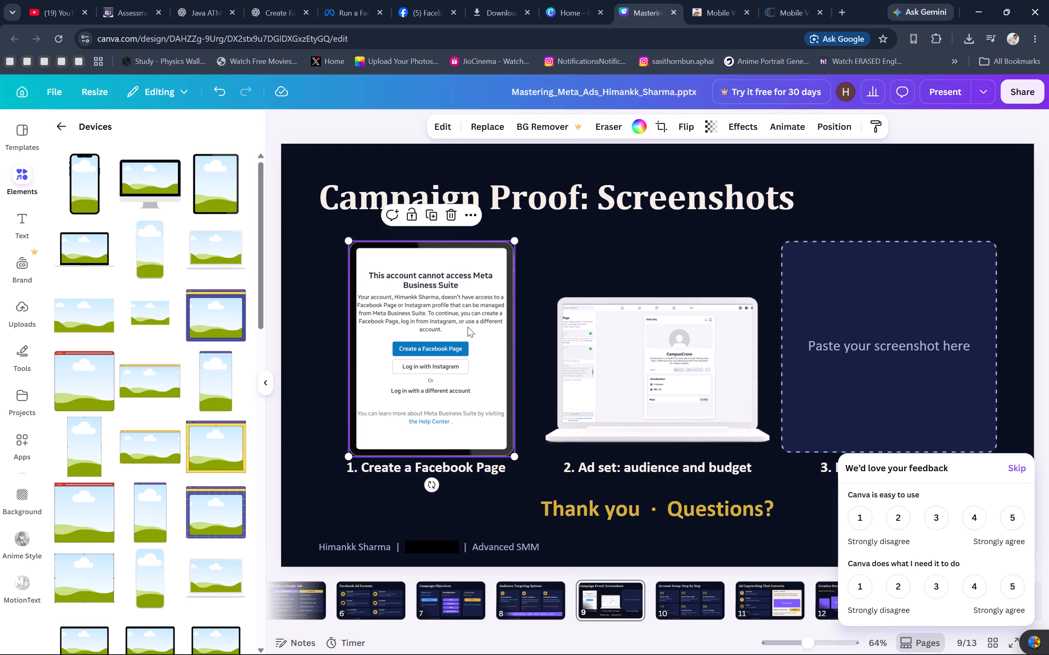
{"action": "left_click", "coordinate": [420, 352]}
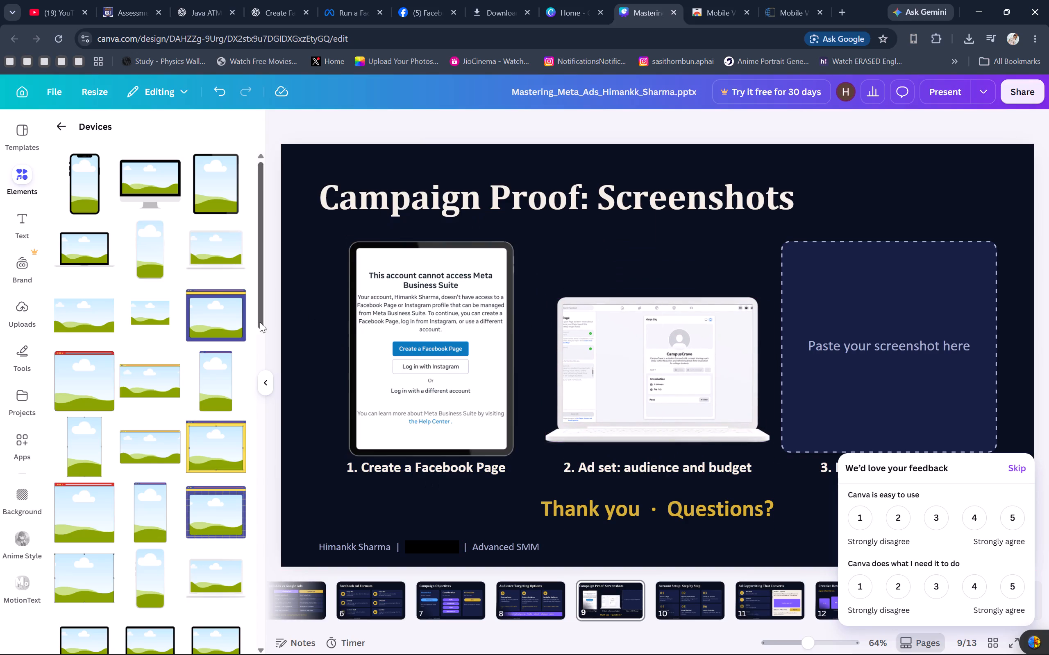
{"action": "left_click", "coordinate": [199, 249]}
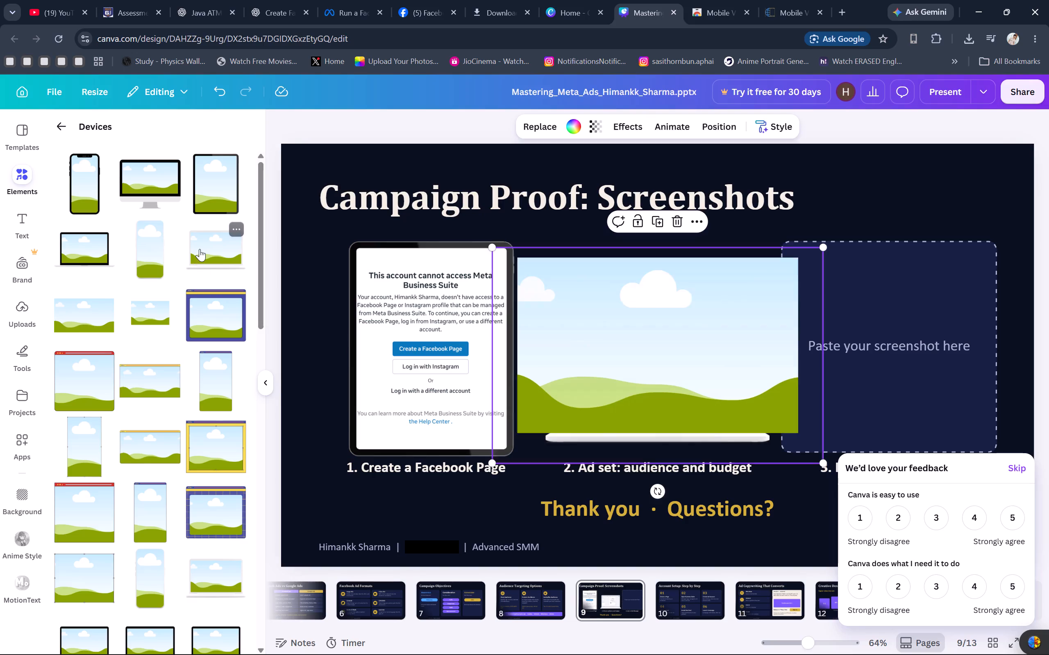
Nudge the tablet-framed screenshot slightly to the right, above "1. Create a Facebook Page".
{"action": "left_click_drag", "start_coordinate": [430, 323], "coordinate": [435, 323]}
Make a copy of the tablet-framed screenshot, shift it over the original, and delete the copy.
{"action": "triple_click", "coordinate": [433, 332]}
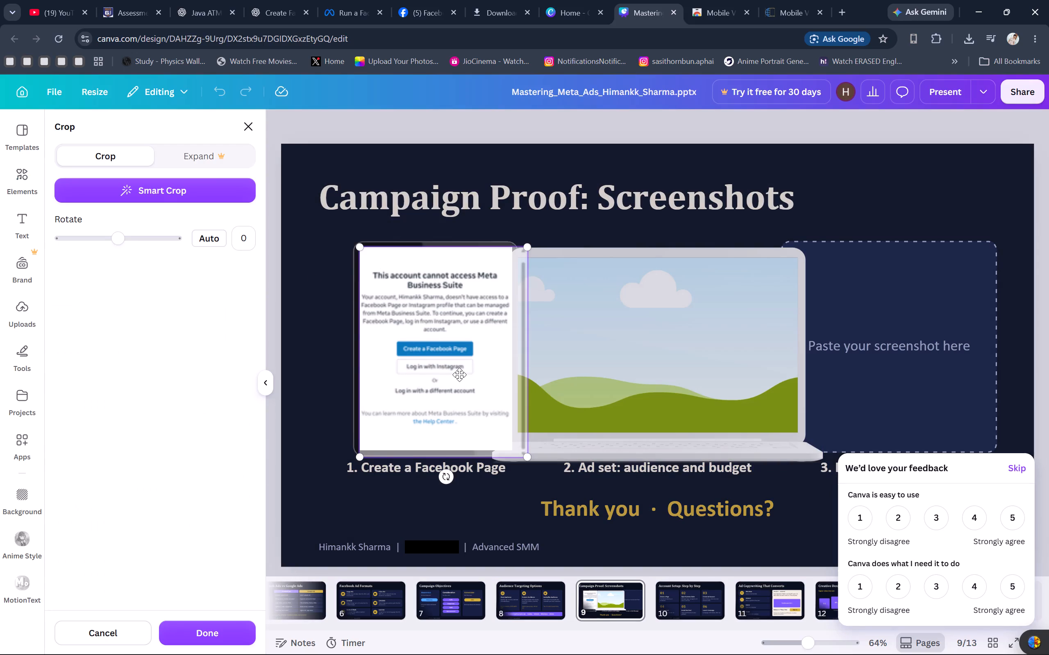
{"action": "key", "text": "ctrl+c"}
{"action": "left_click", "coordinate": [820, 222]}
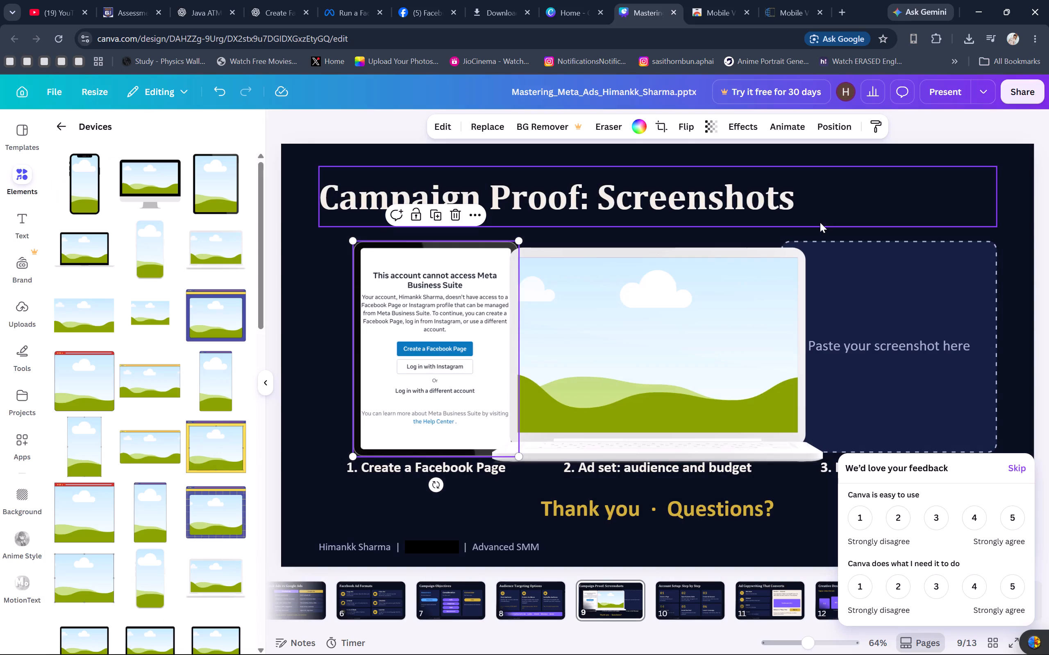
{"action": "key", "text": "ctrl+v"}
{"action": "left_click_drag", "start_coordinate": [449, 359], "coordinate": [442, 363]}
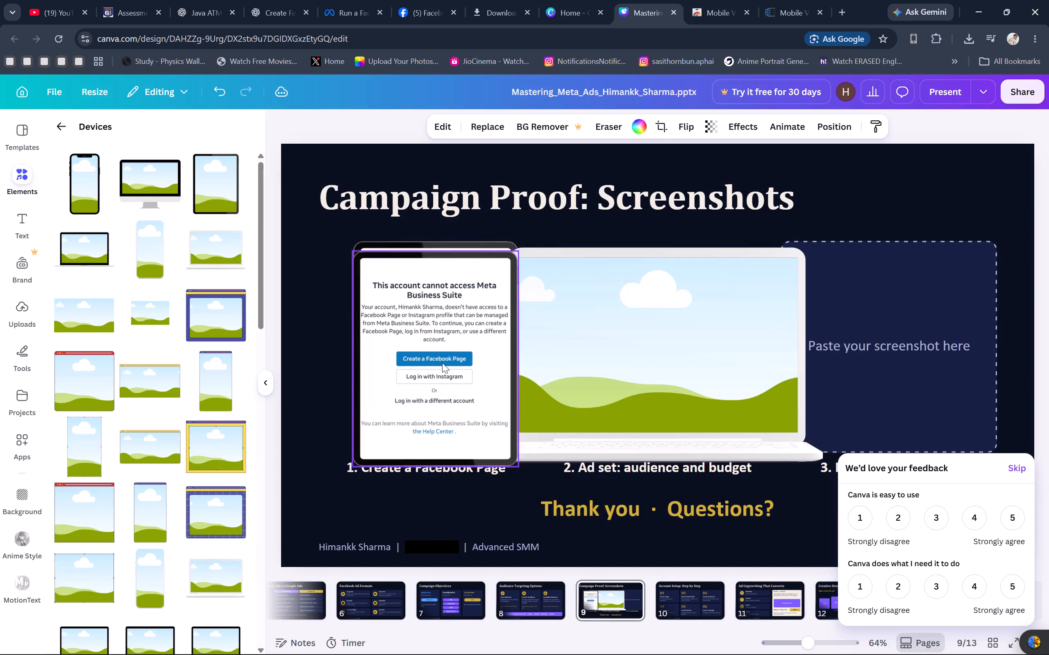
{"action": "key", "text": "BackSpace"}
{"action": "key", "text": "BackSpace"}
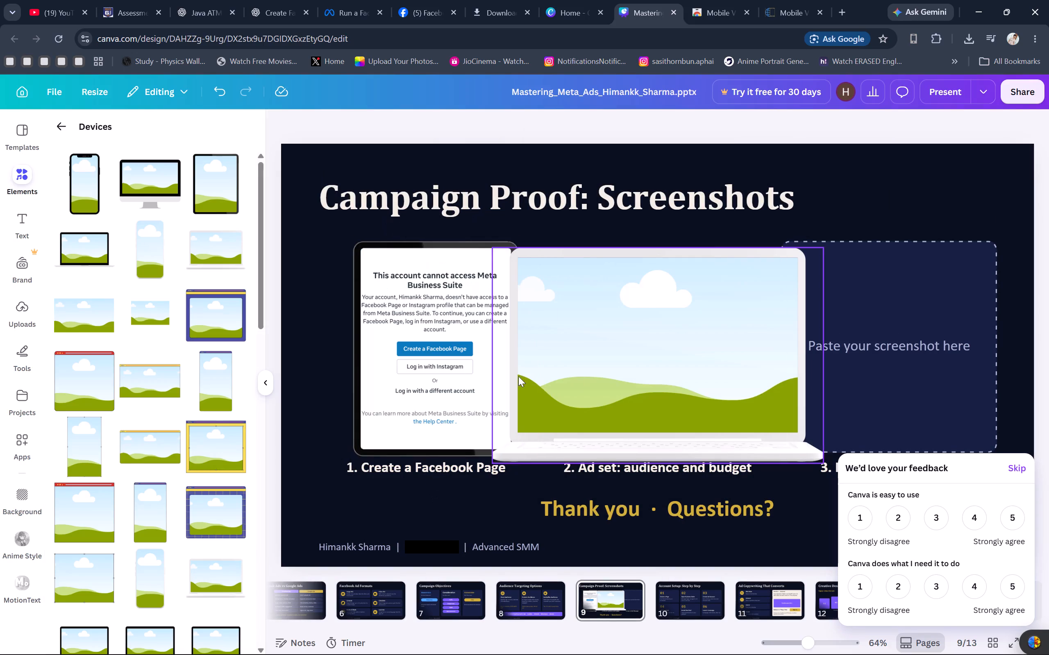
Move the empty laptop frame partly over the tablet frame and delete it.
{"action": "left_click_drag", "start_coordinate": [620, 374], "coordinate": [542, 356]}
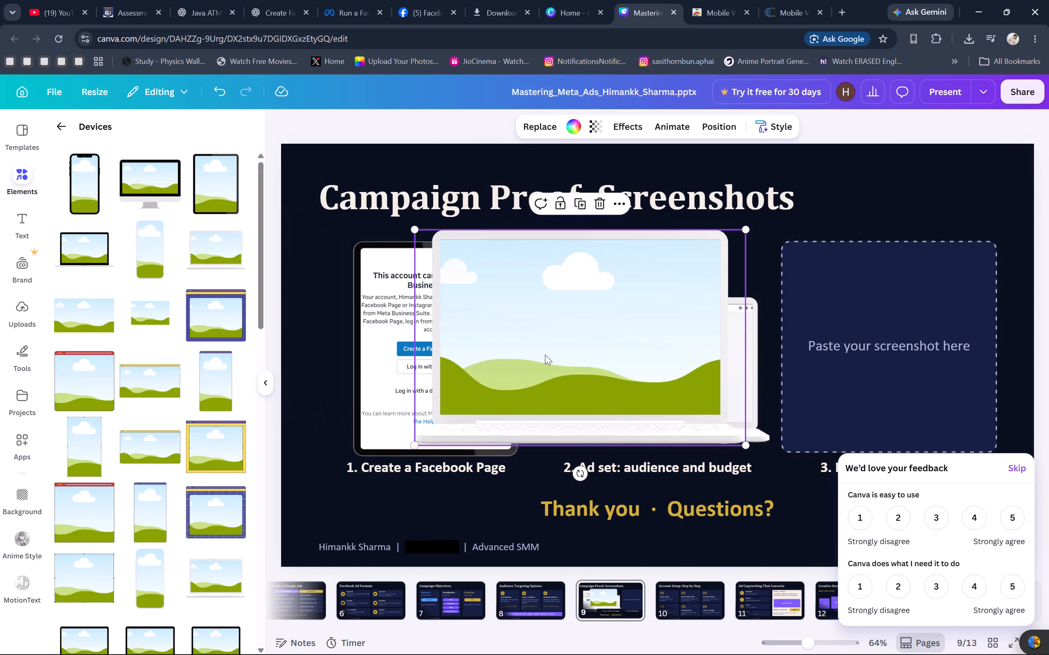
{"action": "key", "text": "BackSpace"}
Select the remaining "Paste your screenshot here" placeholder above the third caption.
{"action": "left_click", "coordinate": [854, 344]}
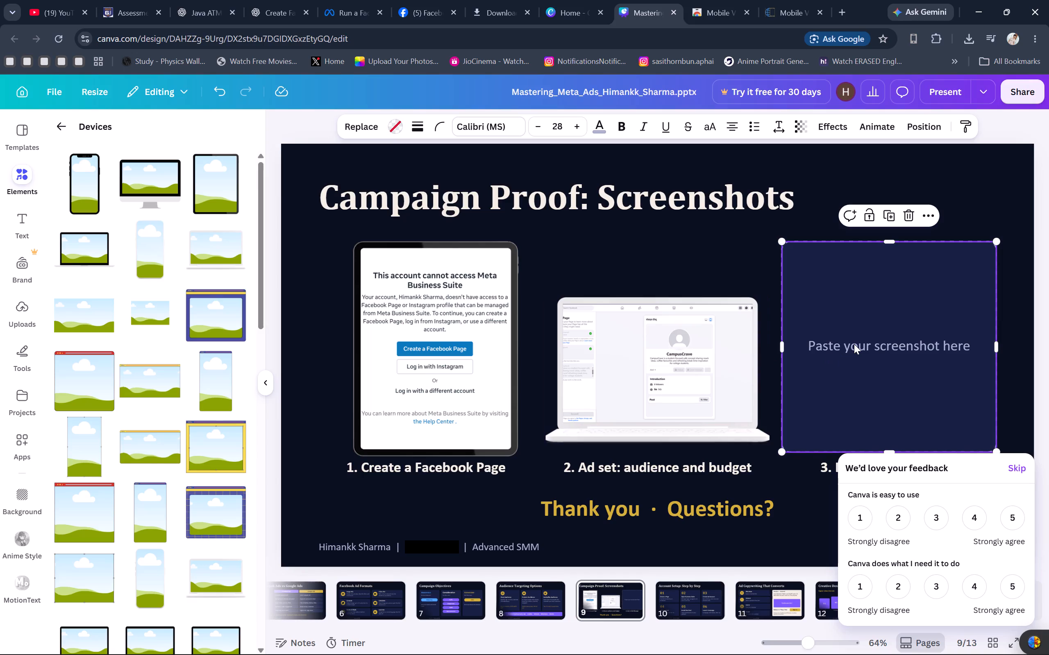
Delete the empty "Paste your screenshot here" placeholder above the third caption, including anything left behind it.
{"action": "key", "text": "BackSpace"}
{"action": "left_click", "coordinate": [873, 338]}
{"action": "key", "text": "BackSpace"}
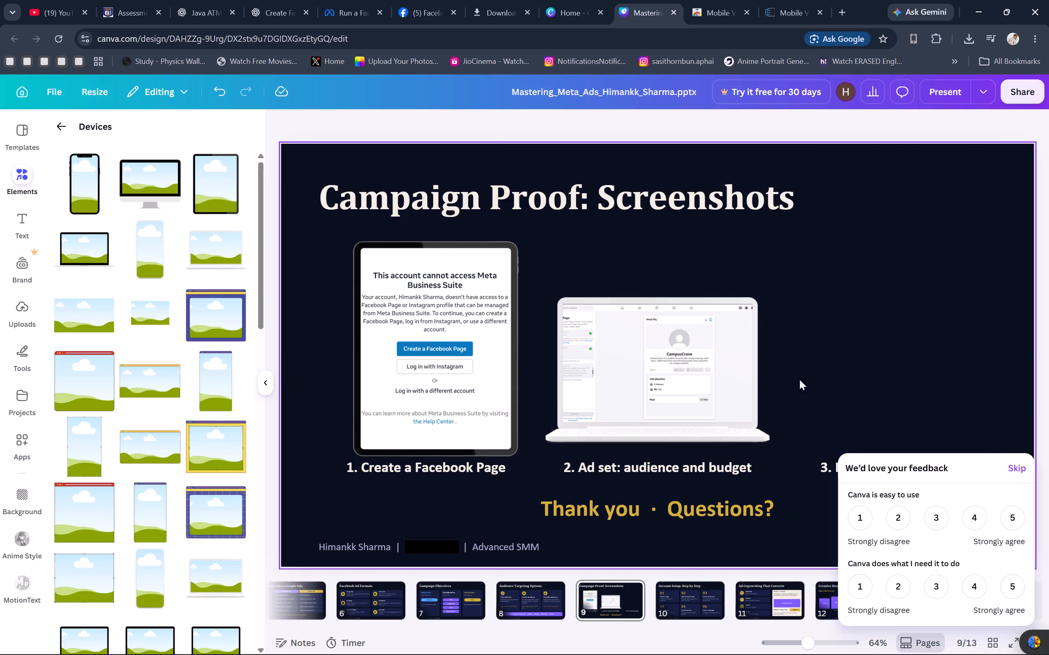
Shift the tablet mockup slightly up and left, and raise the laptop mockup to sit centred above the second caption.
{"action": "left_click_drag", "start_coordinate": [472, 394], "coordinate": [459, 389]}
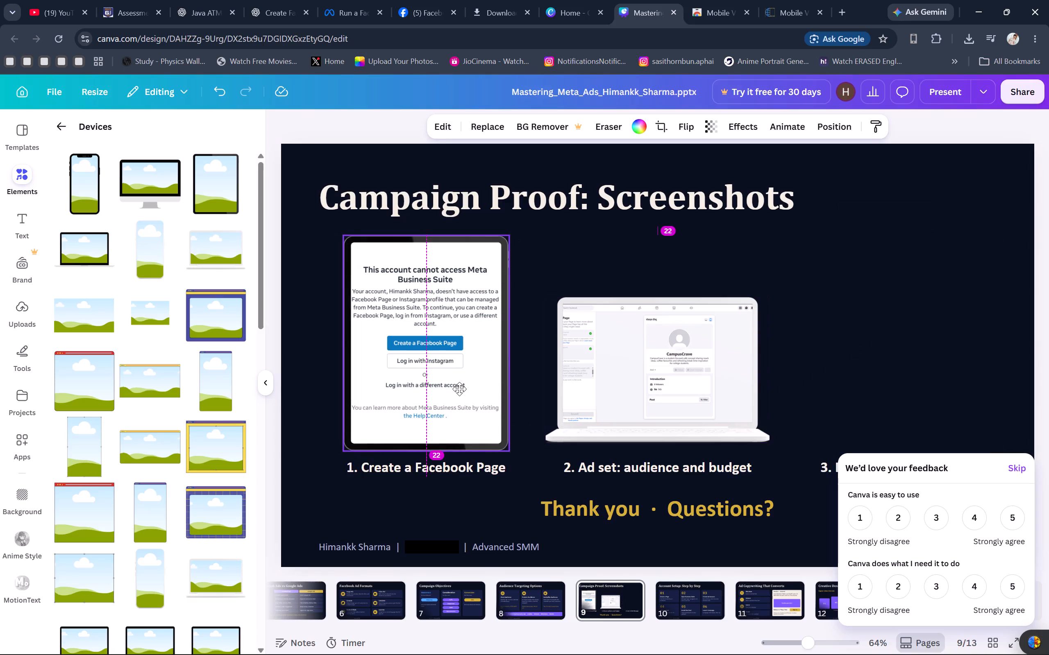
{"action": "left_click_drag", "start_coordinate": [459, 389], "coordinate": [459, 388]}
{"action": "left_click_drag", "start_coordinate": [602, 415], "coordinate": [602, 402]}
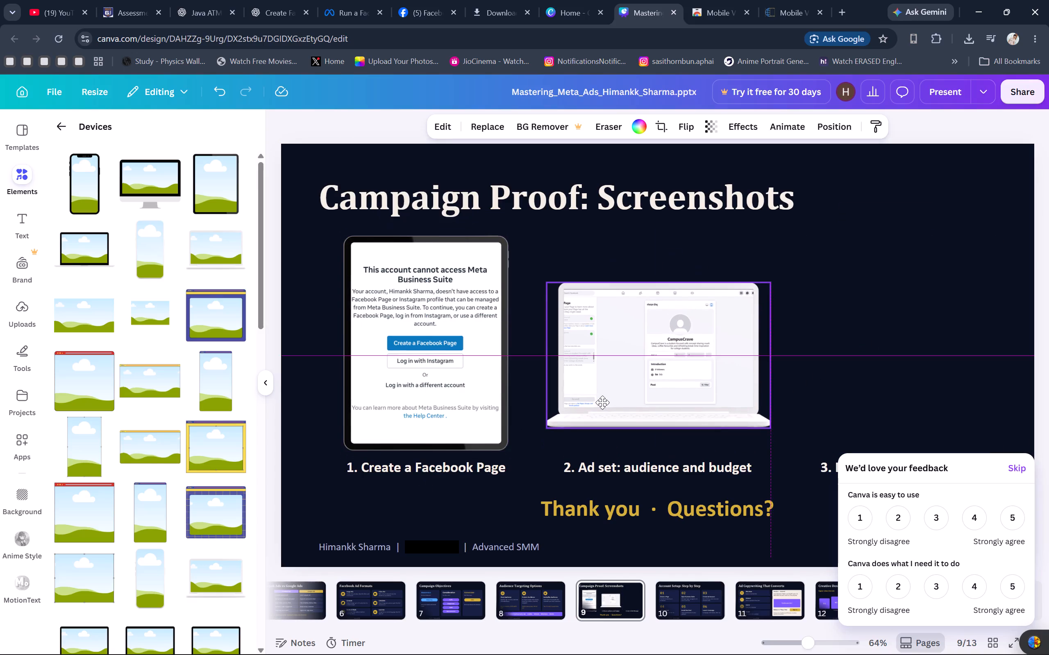
{"action": "left_click_drag", "start_coordinate": [602, 402], "coordinate": [593, 402]}
{"action": "left_click_drag", "start_coordinate": [675, 380], "coordinate": [680, 380]}
{"action": "left_click", "coordinate": [842, 367]}
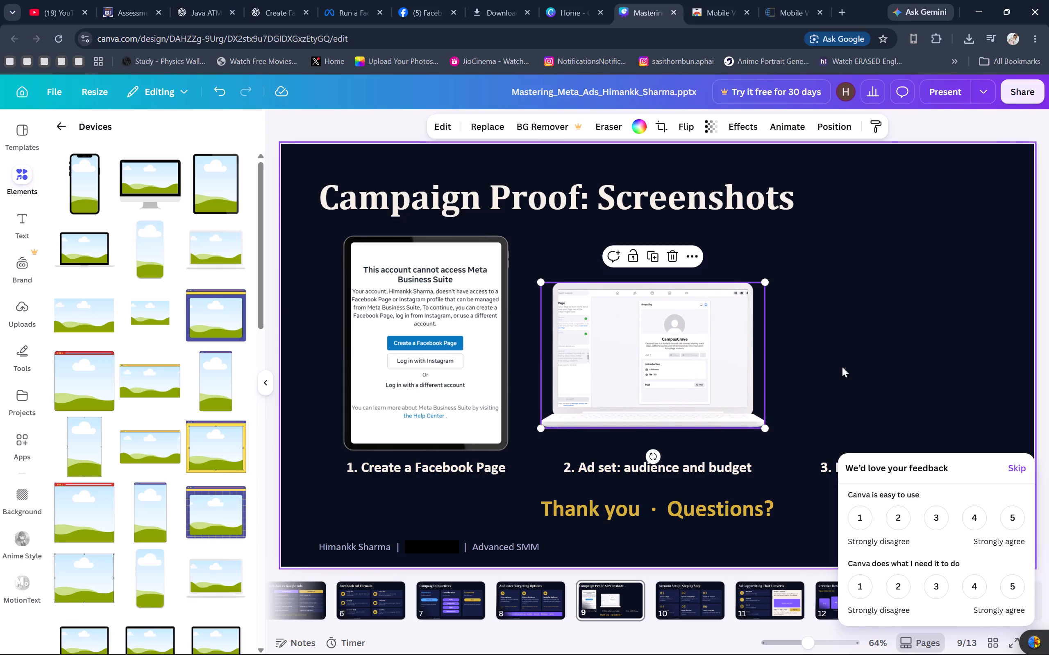
Delete the text "Ad set: audience and budget" from the second caption, keeping only the number "2.".
{"action": "left_click", "coordinate": [704, 463]}
{"action": "left_click", "coordinate": [709, 467]}
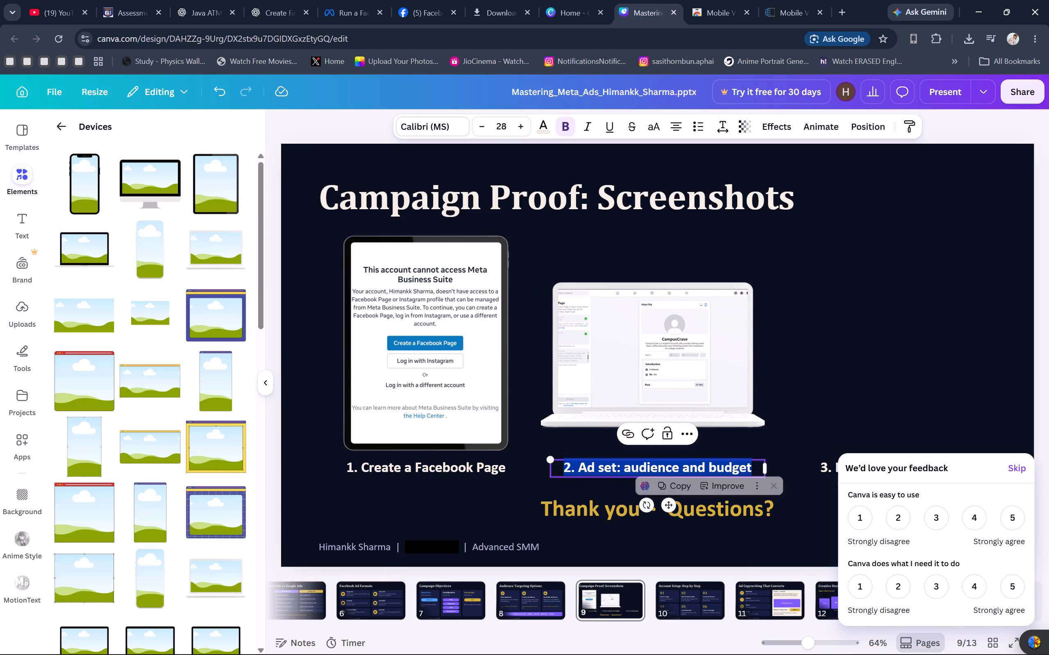
{"action": "left_click", "coordinate": [752, 468]}
{"action": "left_click_drag", "start_coordinate": [752, 468], "coordinate": [673, 468]}
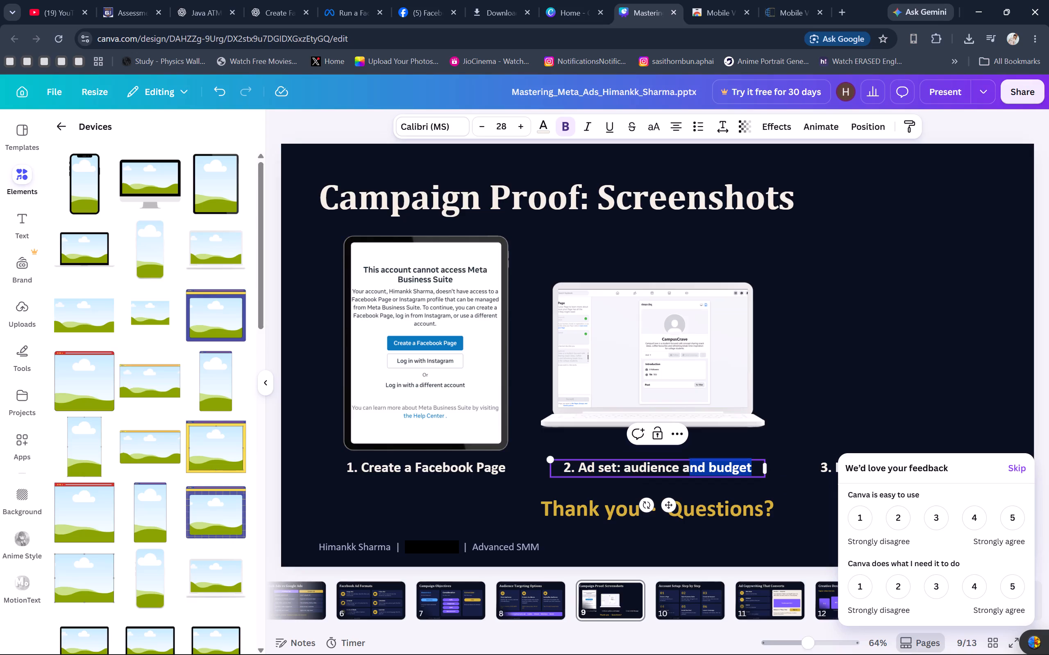
{"action": "left_click_drag", "start_coordinate": [673, 468], "coordinate": [575, 468]}
{"action": "key", "text": "BackSpace"}
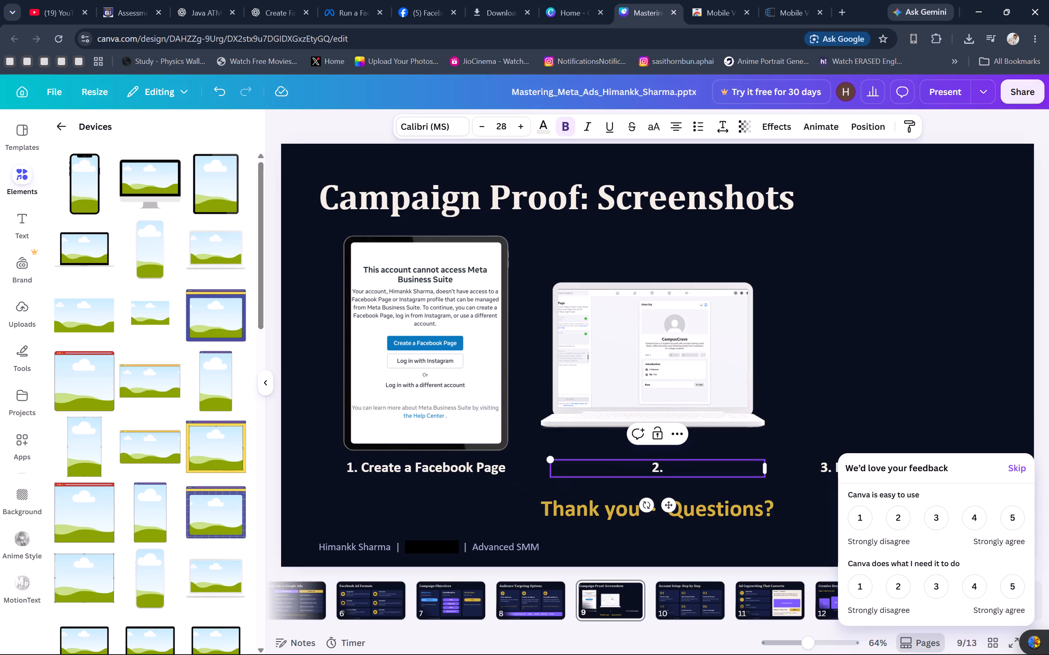
Switch to the ChatGPT conversation with the Facebook Page creation instructions.
{"action": "left_click", "coordinate": [404, 0]}
{"action": "left_click", "coordinate": [361, 2]}
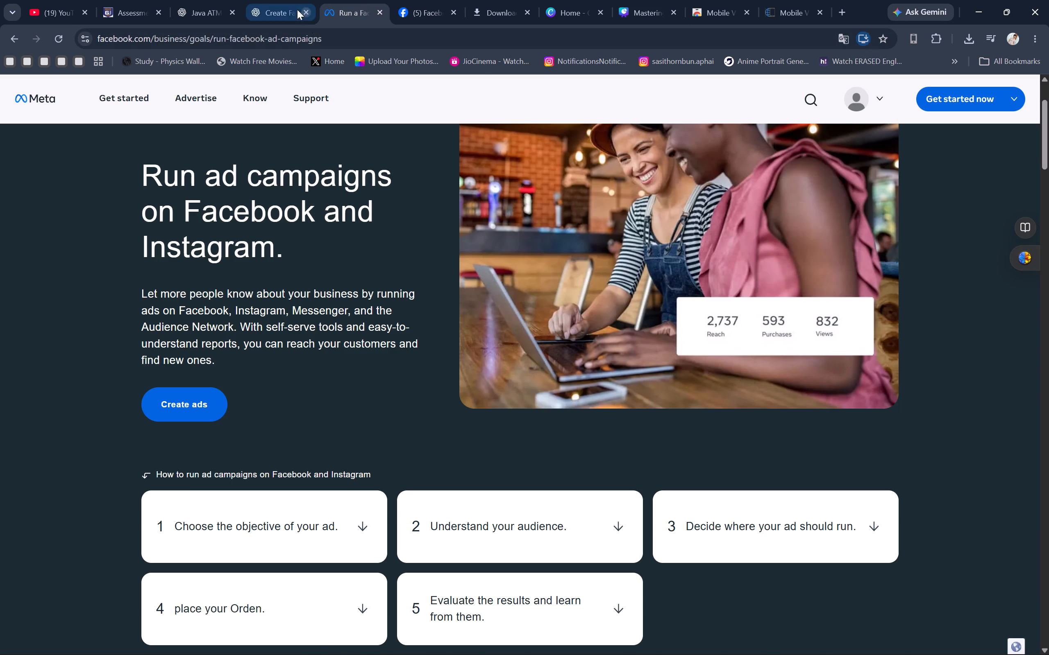
{"action": "left_click", "coordinate": [289, 4]}
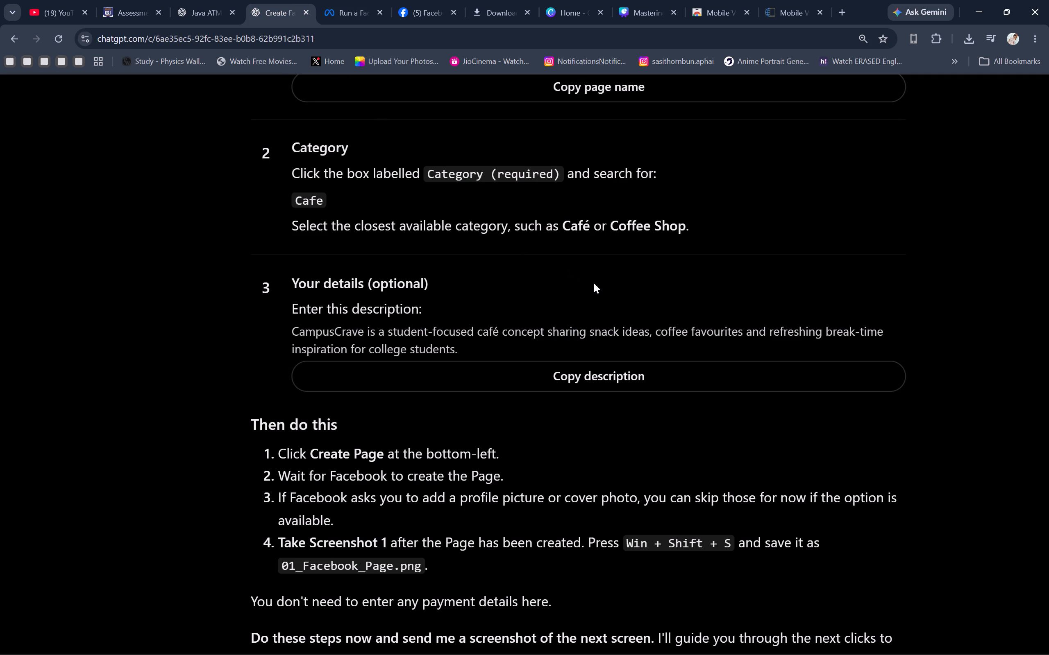